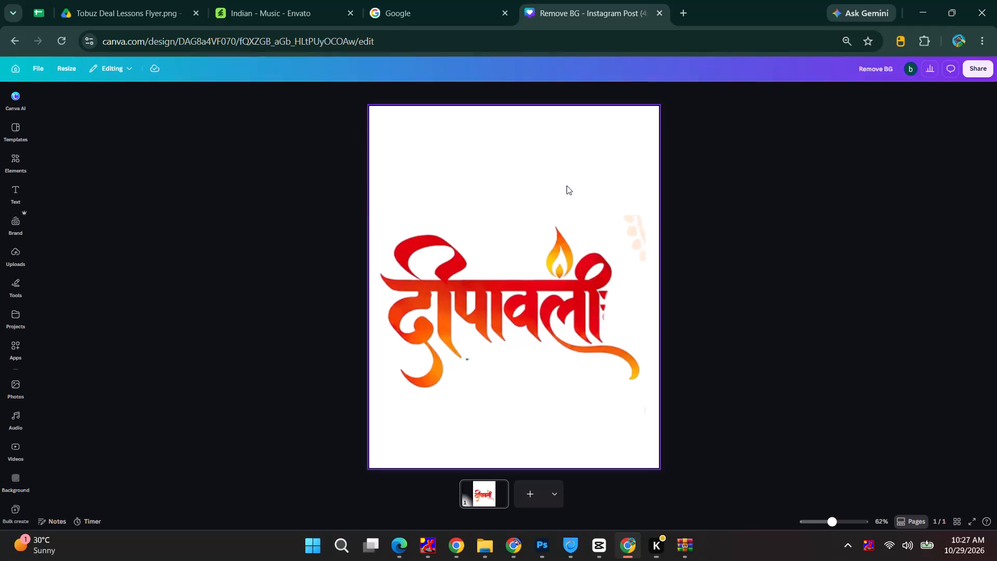
Move the red-orange दीपावली lettering image slightly up and to the right on the page.
drag(476, 289, 491, 280)
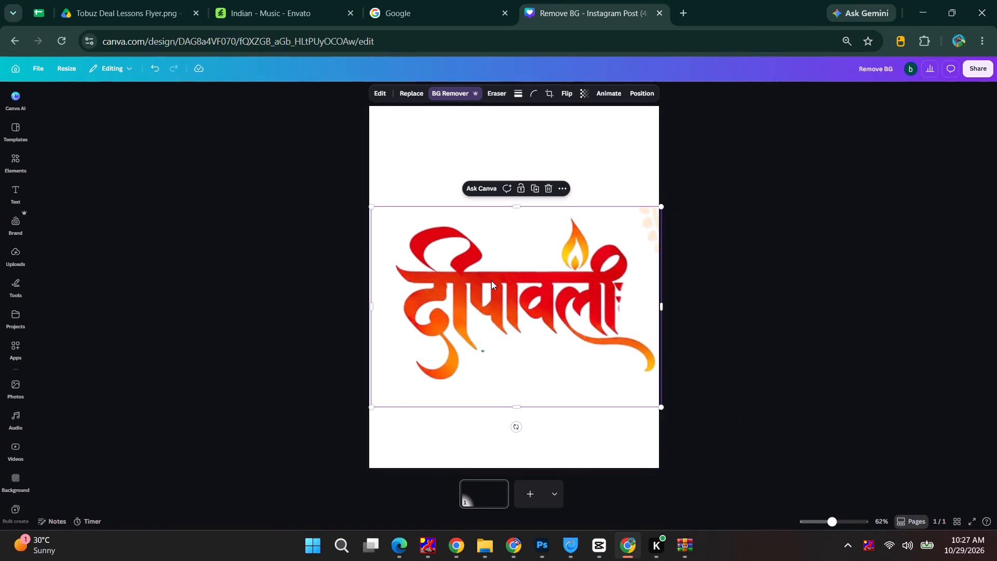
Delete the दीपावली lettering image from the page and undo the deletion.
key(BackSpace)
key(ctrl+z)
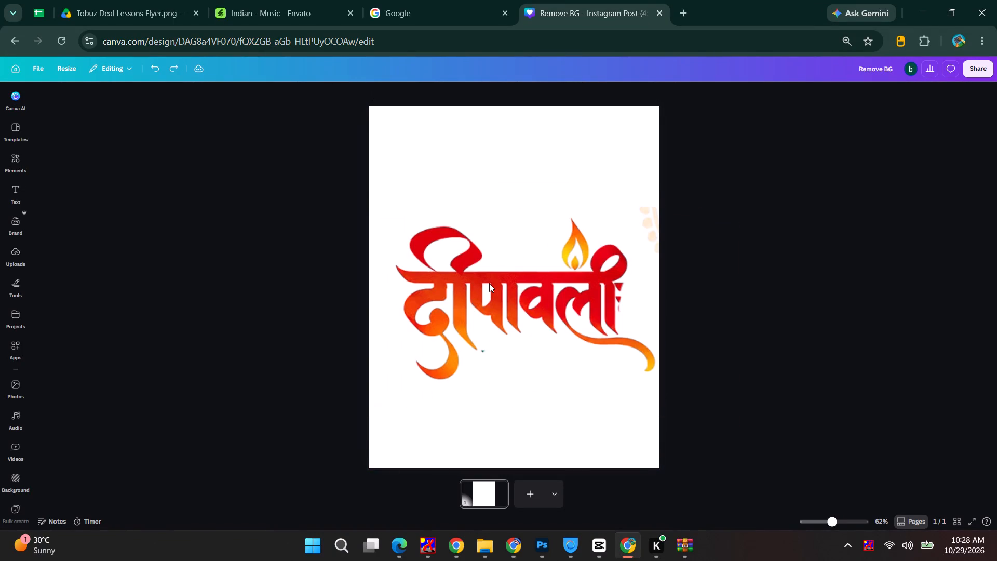
Switch from the Remove BG design to another open application window.
key(alt+Tab)
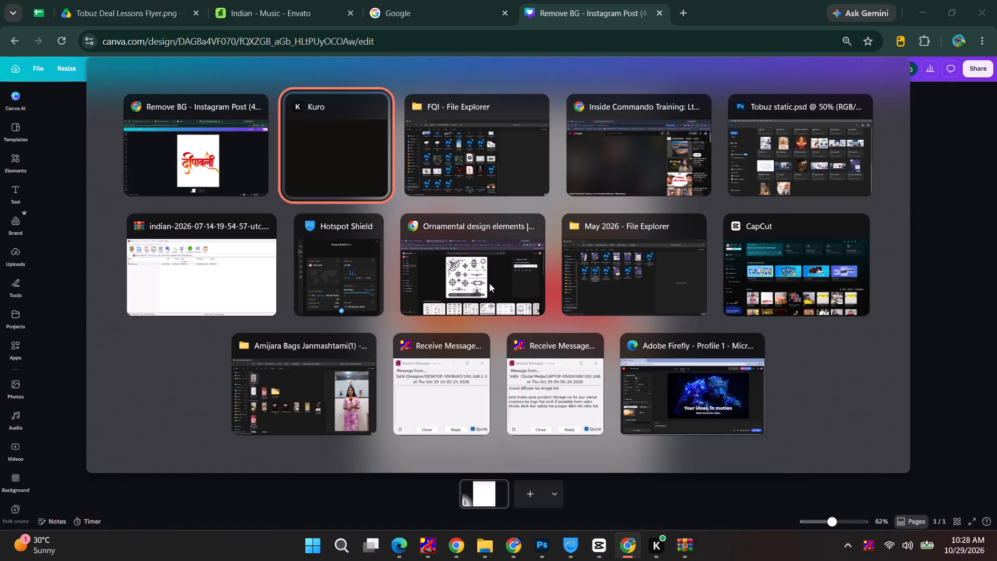
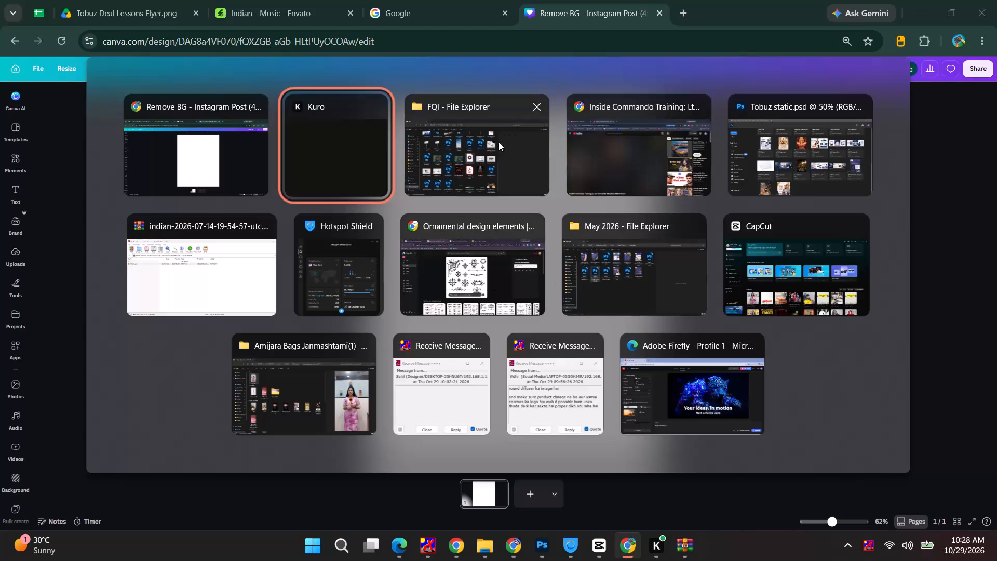
Look through the Downloads folder in File Explorer for the product photo to cut out.
click(498, 144)
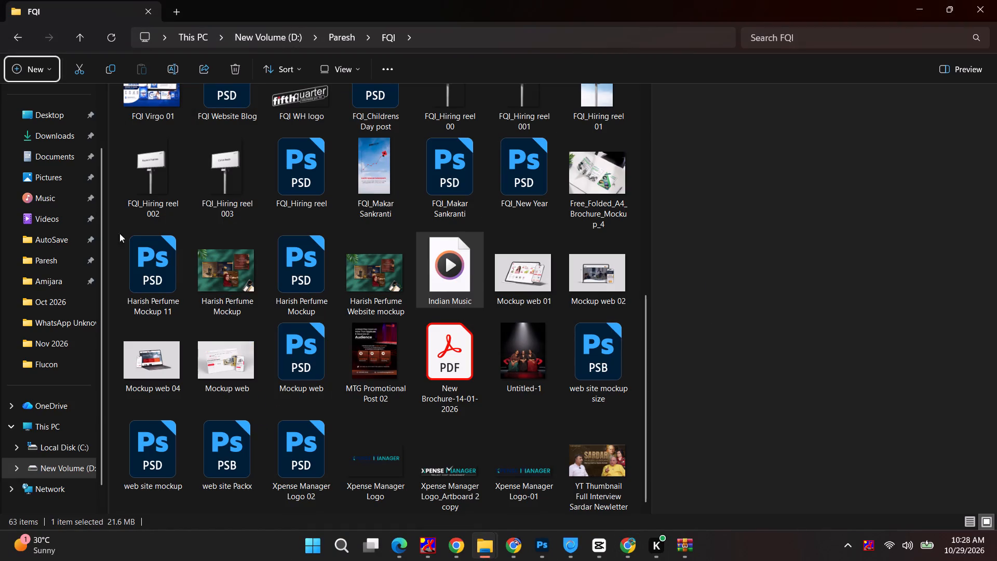
click(63, 148)
click(68, 139)
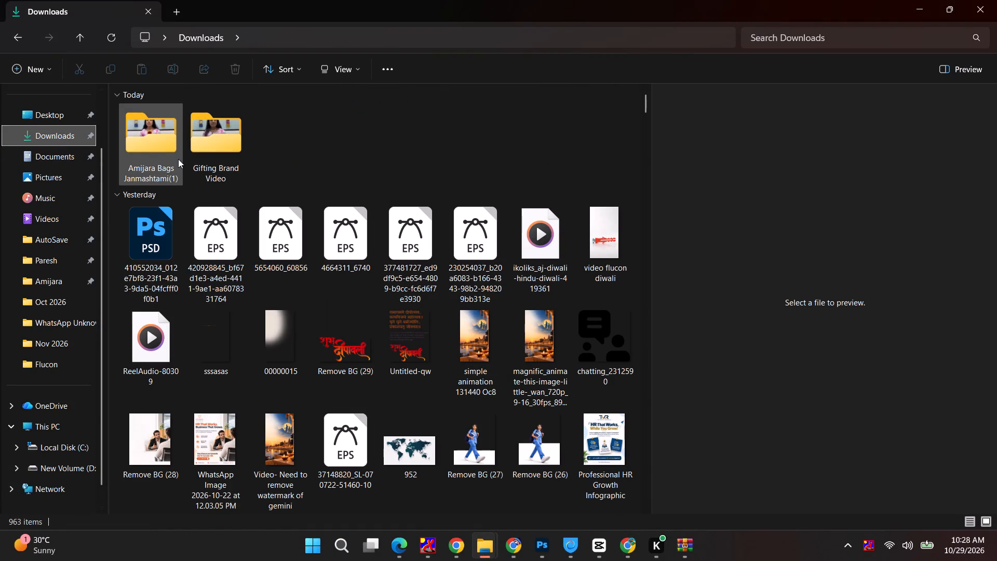
scroll(409, 408, down, 1)
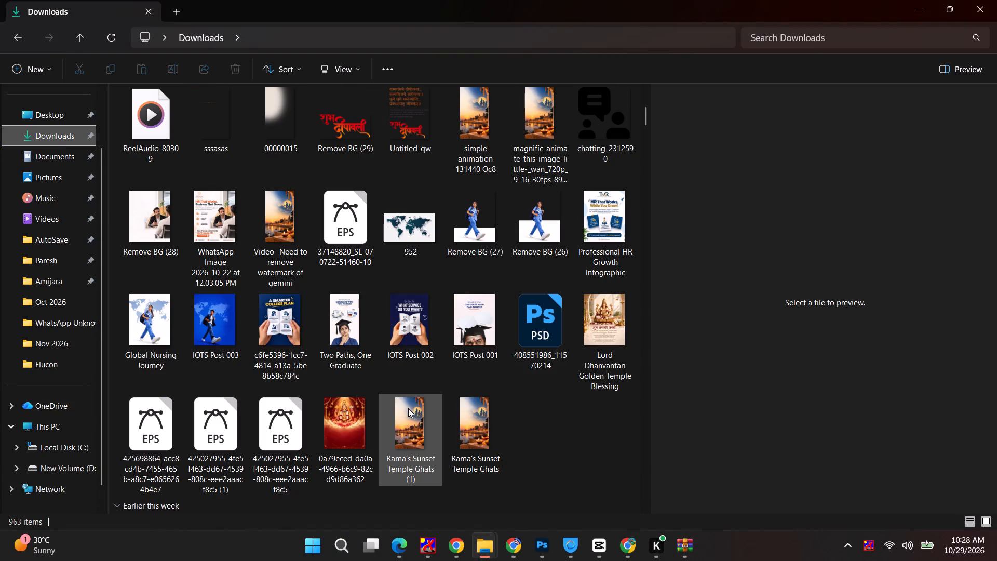
key(alt+Tab)
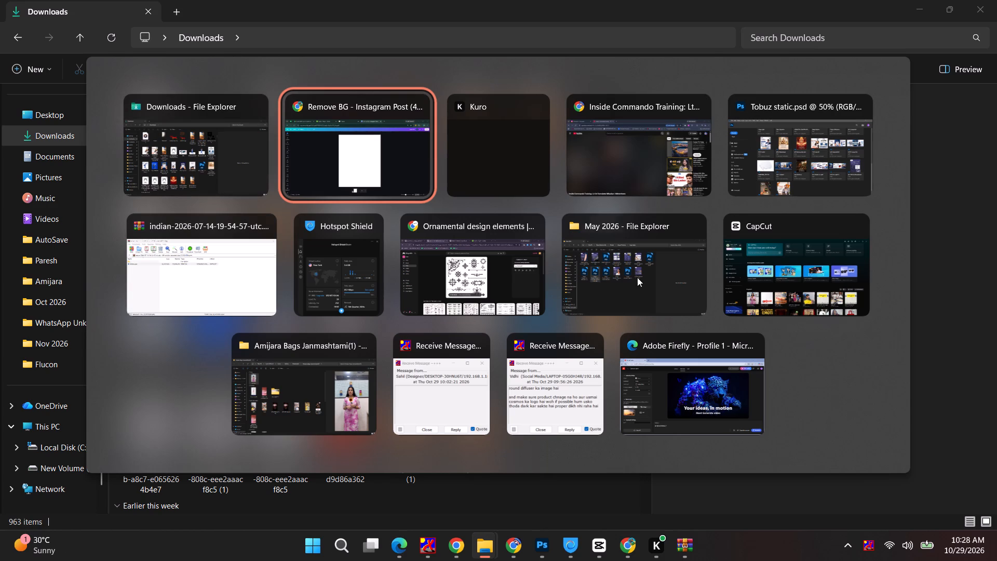
alt+click(821, 148)
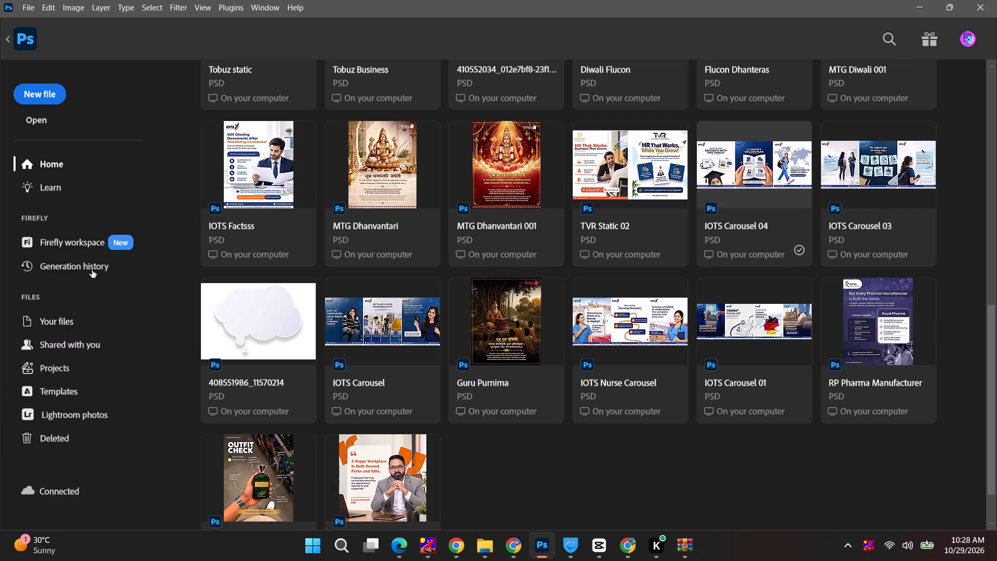
key(alt+Tab)
Place today's WhatsApp photo of the round diffuser from the AutoSave folder onto the Remove BG design page in Canva.
alt+click(346, 137)
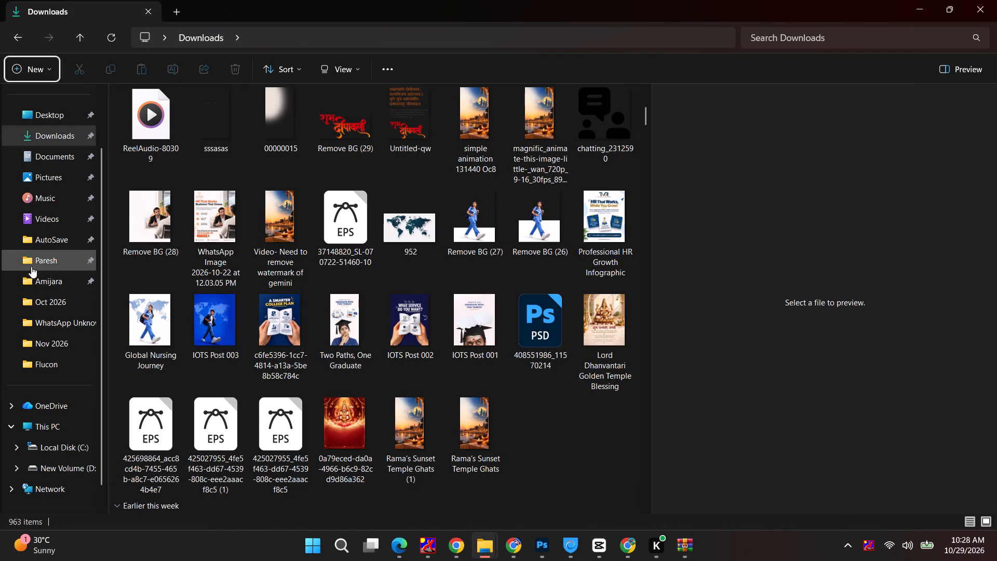
click(50, 246)
click(311, 147)
click(357, 142)
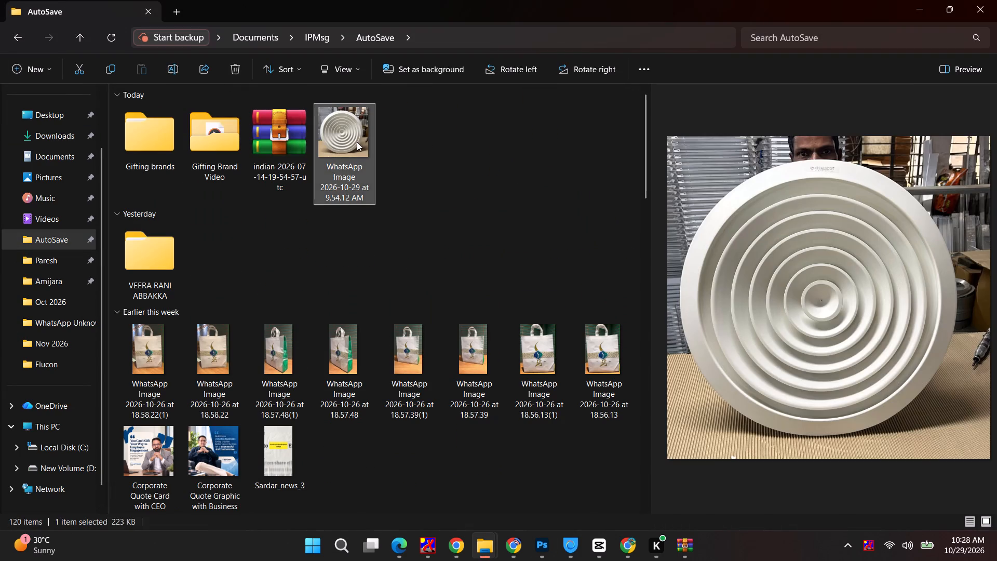
drag(357, 147, 435, 282)
key(alt+Tab)
key(alt+Tab)
key(alt+Tab)
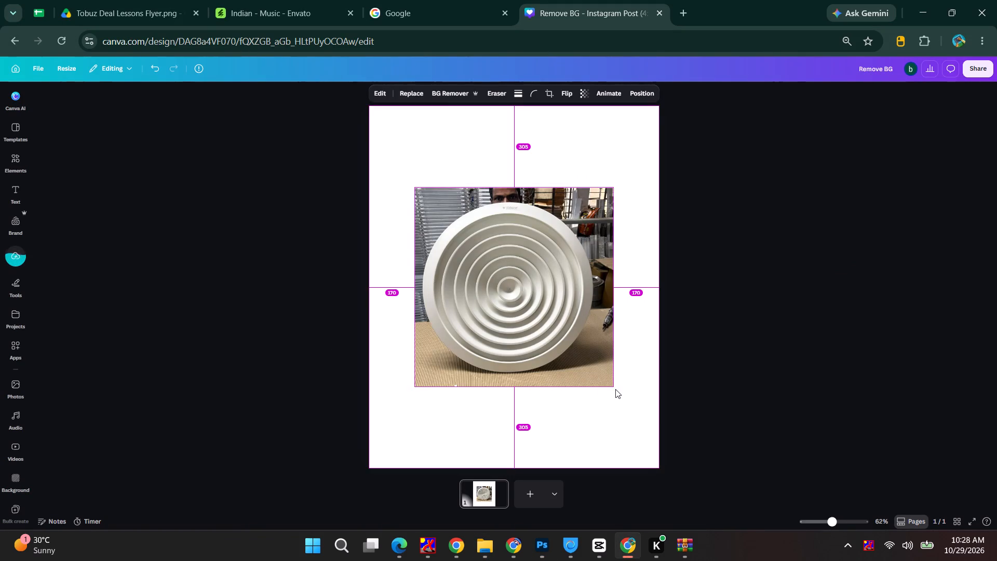
Enlarge the diffuser photo to about 1,225 by 1,225 so it slightly overhangs both sides of the page.
alt+shift+click(615, 389)
click(604, 371)
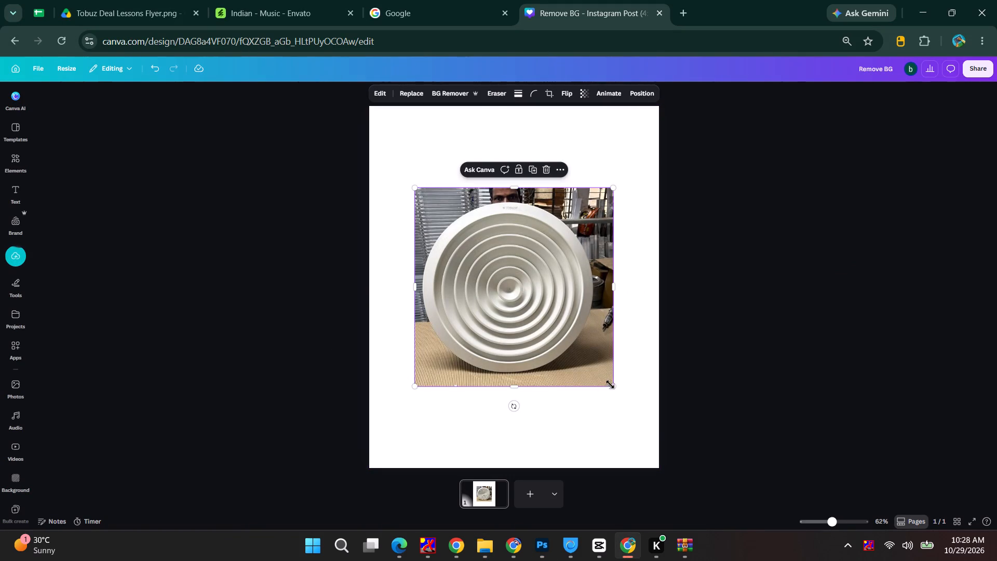
alt+shift+drag(613, 386, 667, 463)
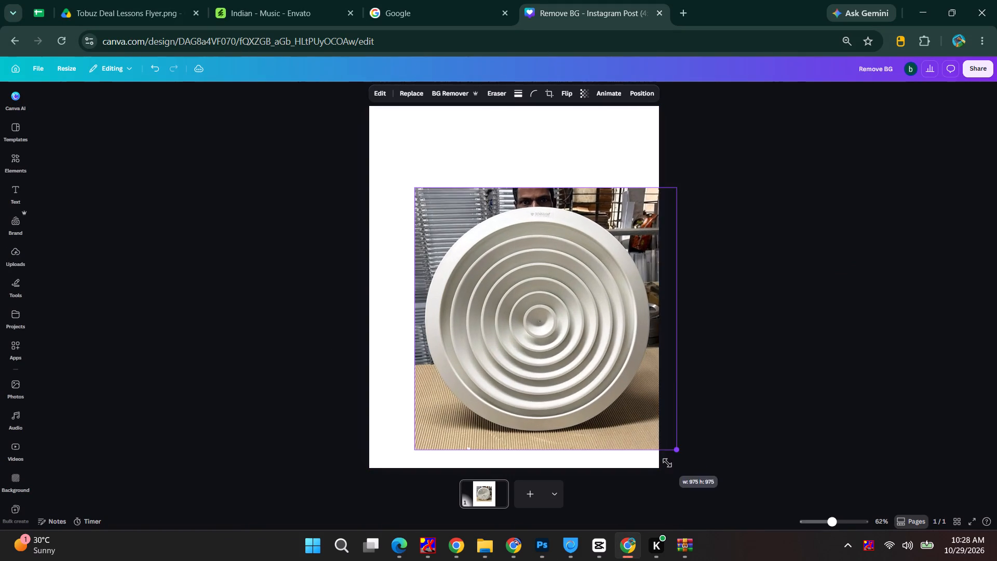
alt+shift+drag(667, 463, 667, 462)
drag(416, 189, 379, 136)
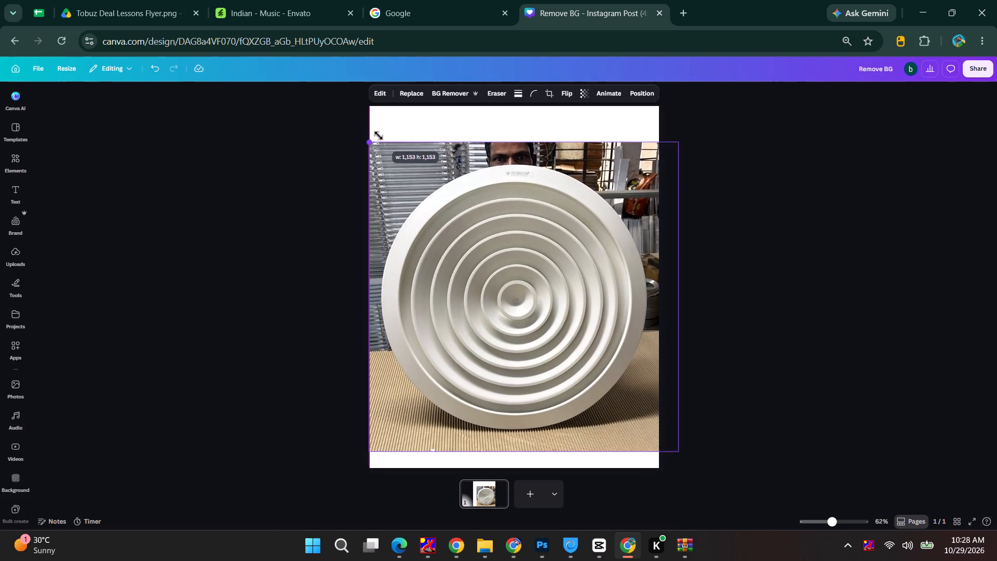
drag(379, 136, 373, 121)
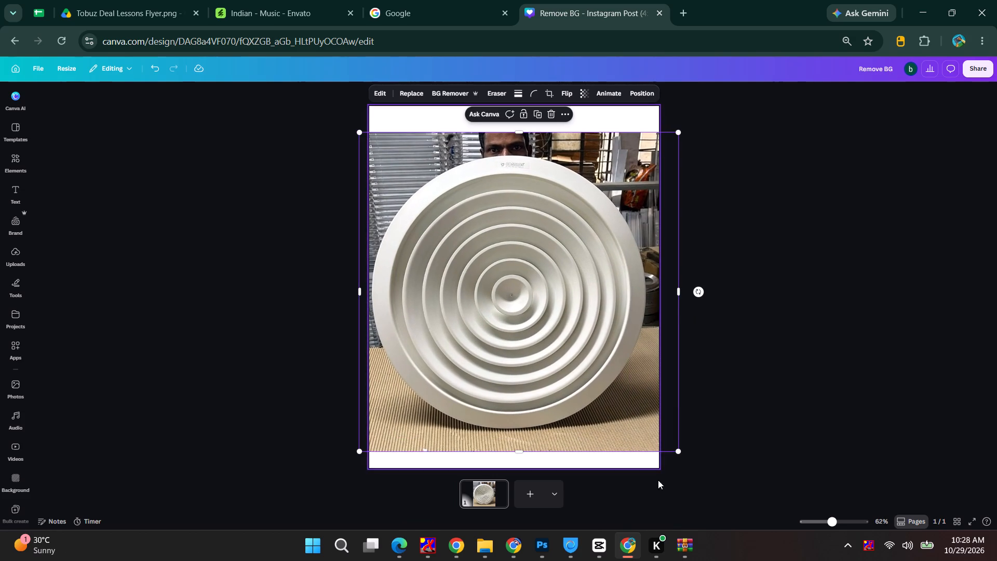
drag(678, 453, 685, 466)
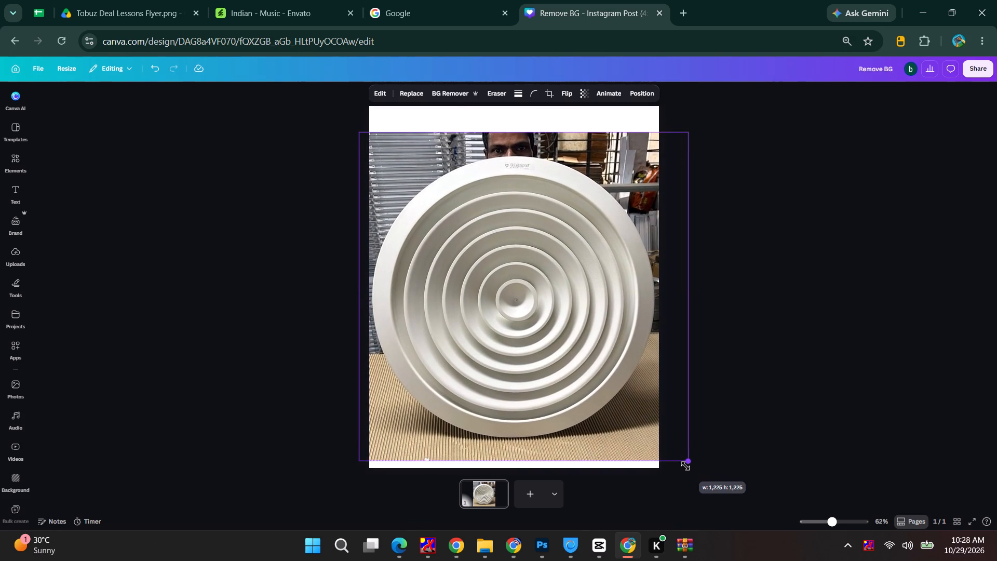
drag(685, 466, 685, 466)
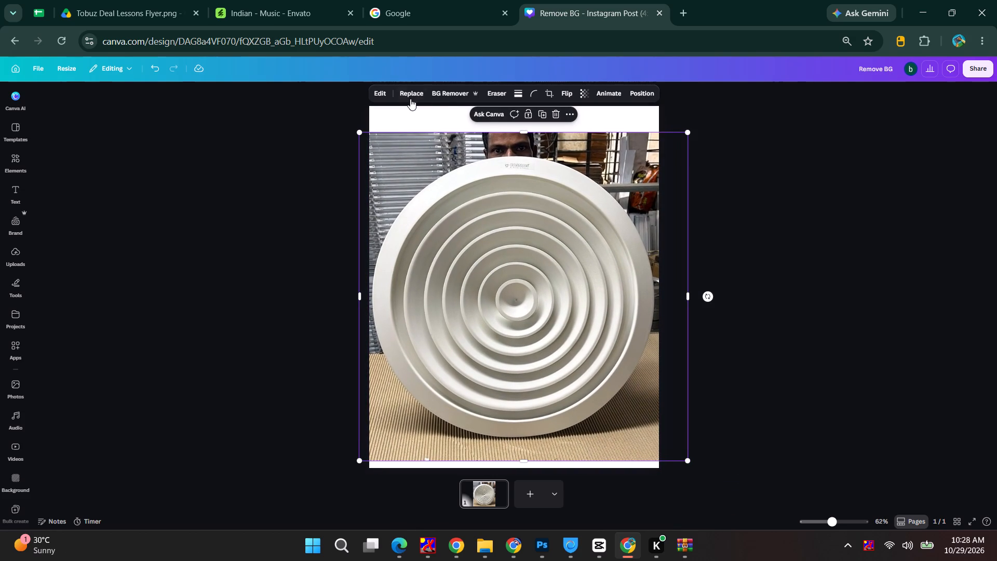
Remove the background from the diffuser photo.
click(450, 91)
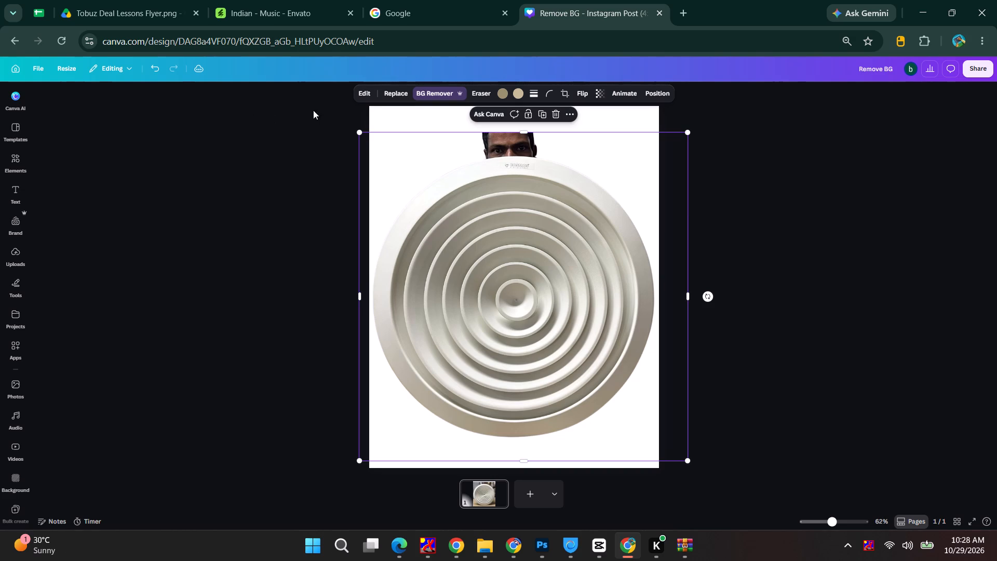
Erase the man's head above the diffuser using Magic Eraser with element selection.
click(365, 96)
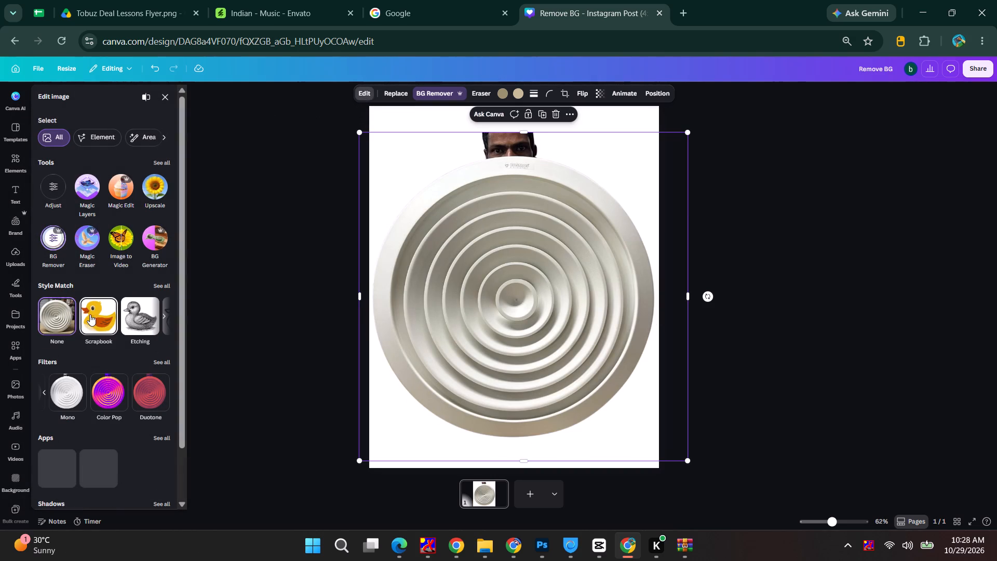
click(90, 244)
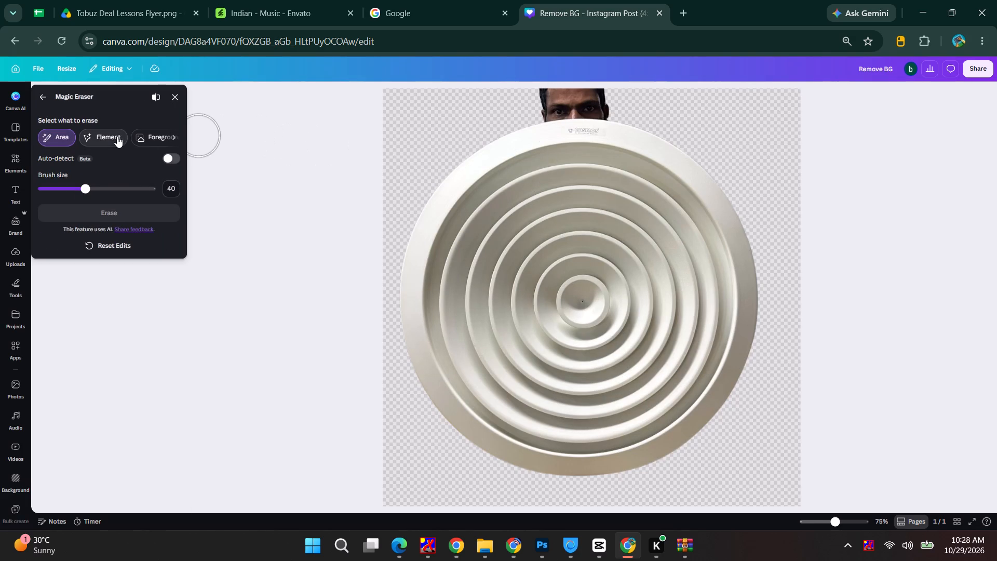
click(117, 136)
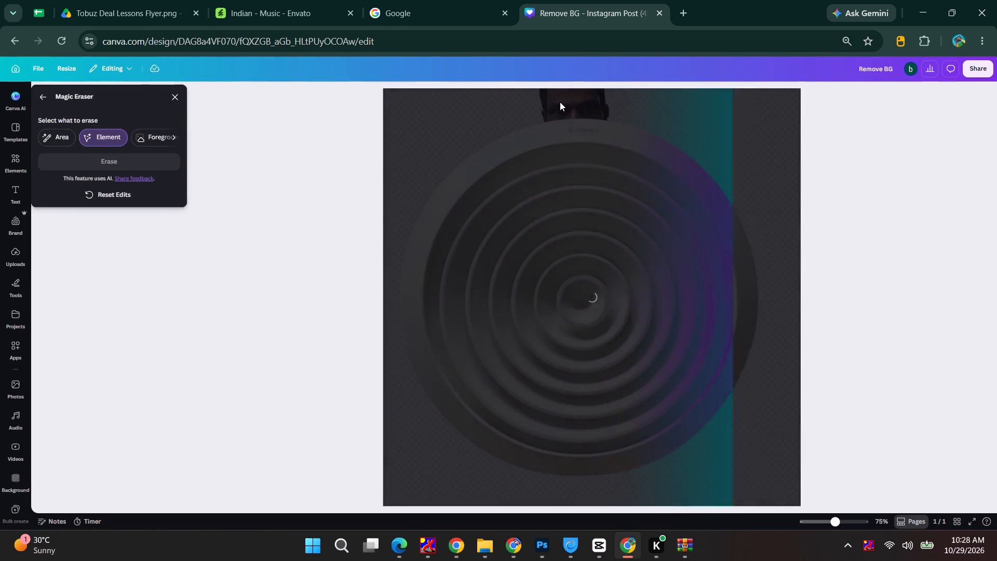
click(560, 102)
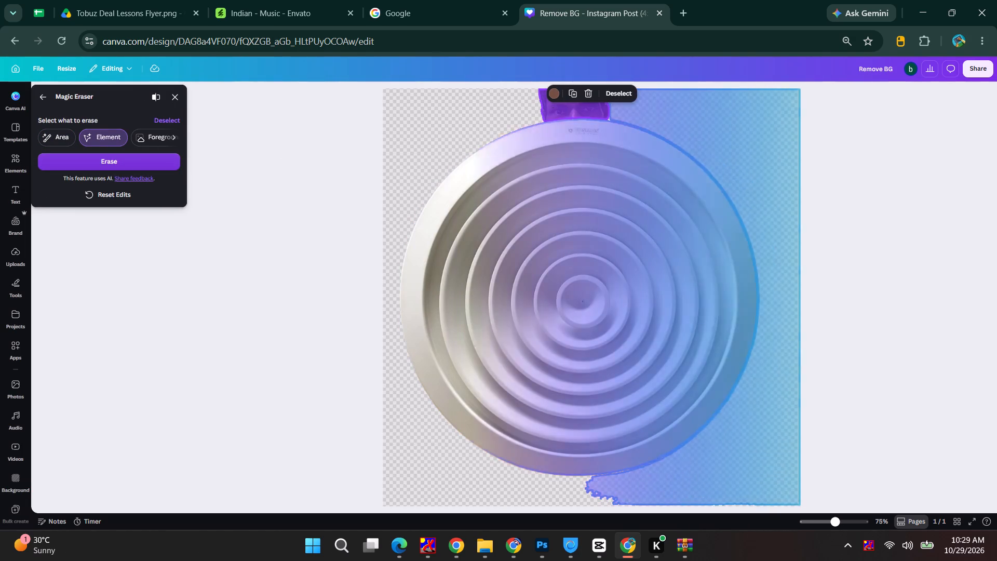
click(617, 95)
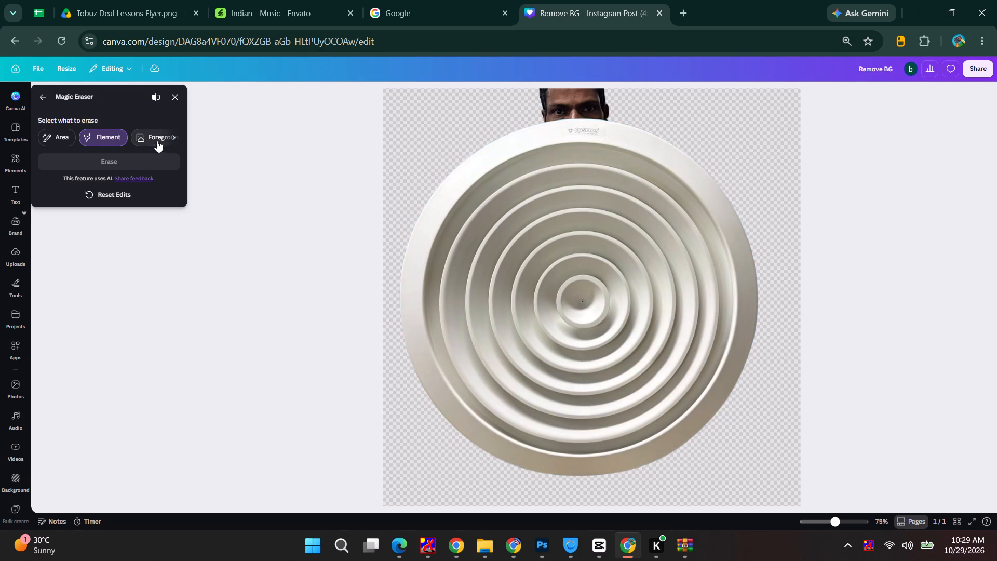
click(547, 108)
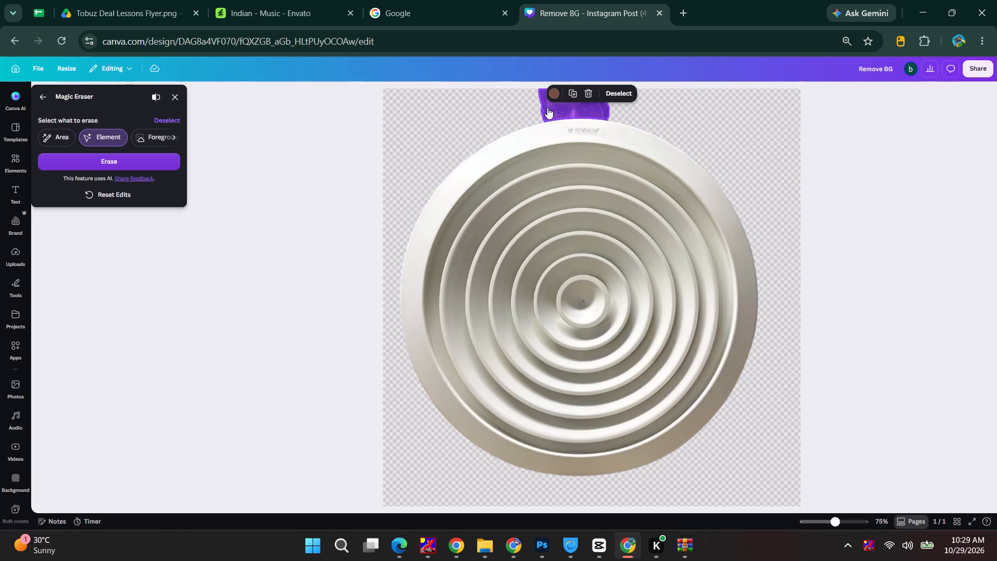
click(160, 161)
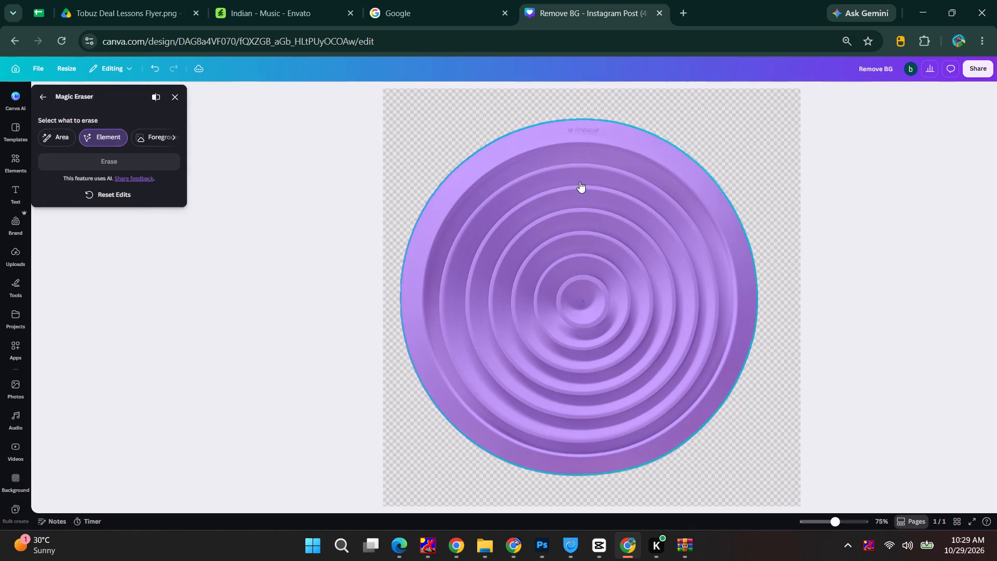
click(173, 100)
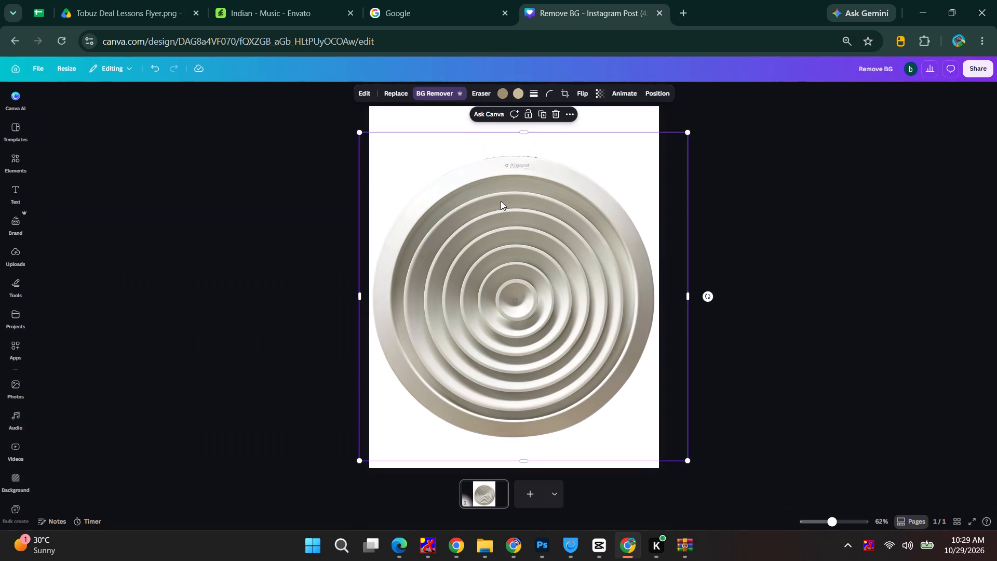
Upscale the cut-out diffuser image.
ctrl+scroll(520, 163, up, 10)
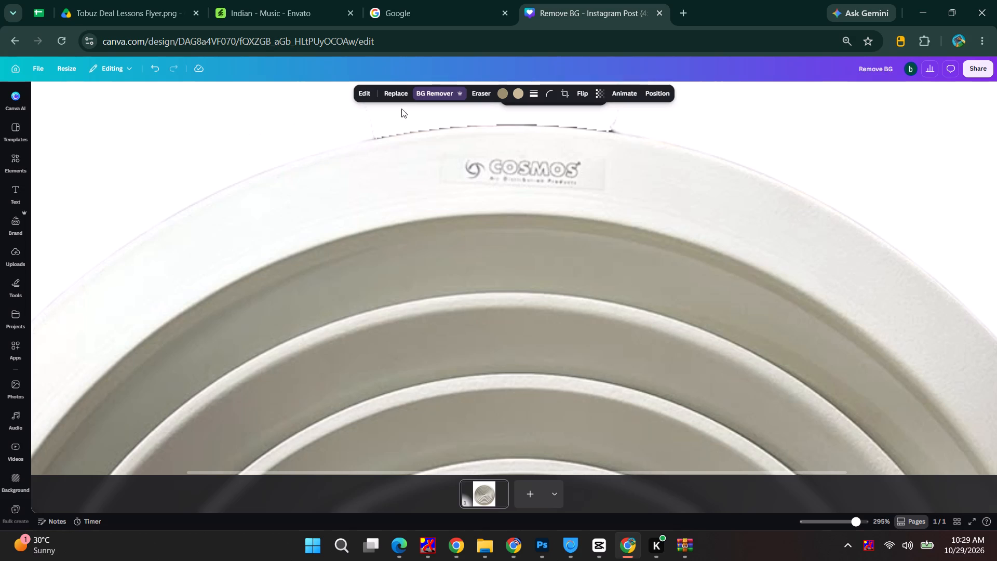
click(369, 92)
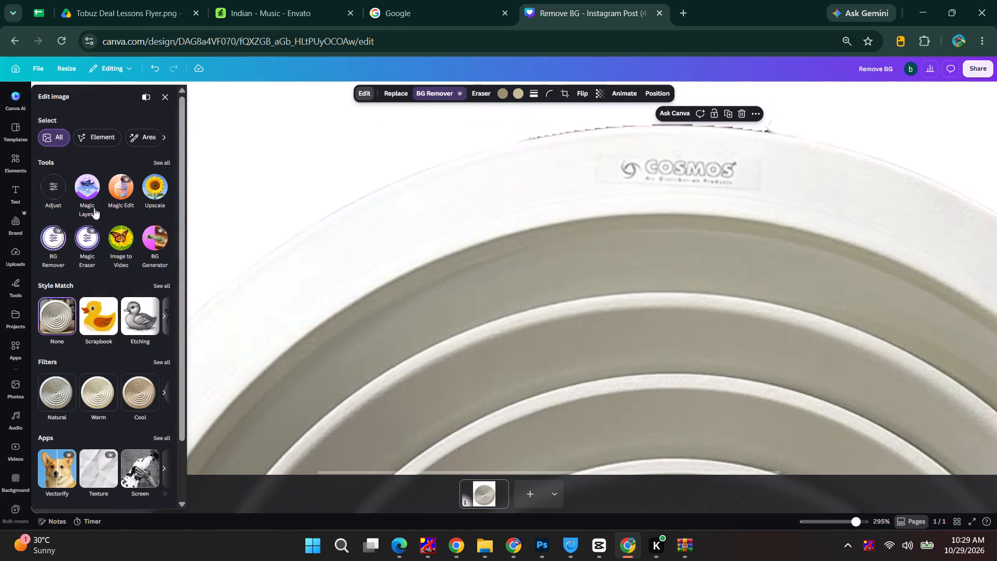
click(151, 194)
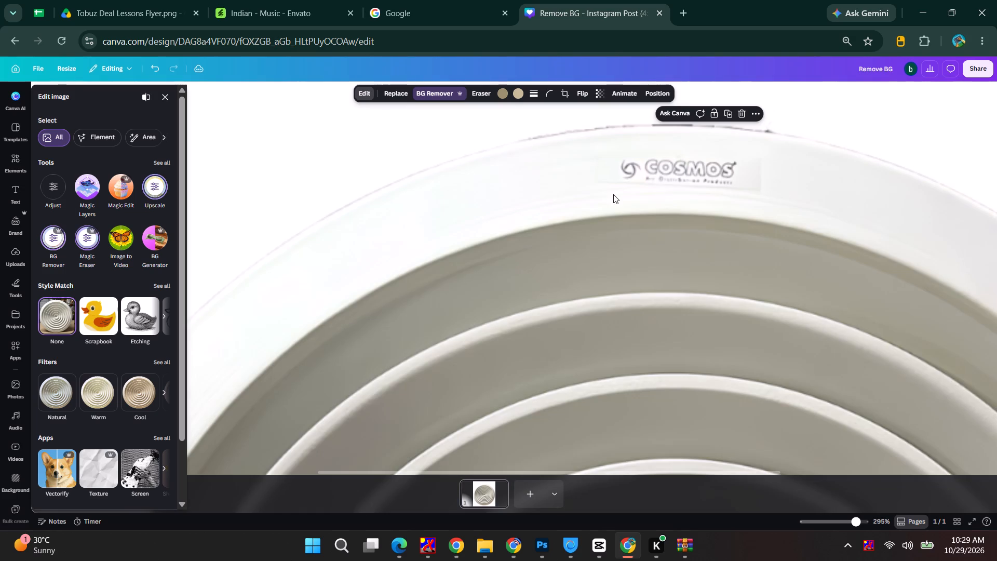
Download the design as a high-quality PNG at size 1.875 (2,025 × 2,531 px) with a transparent background.
ctrl+scroll(613, 195, down, 9)
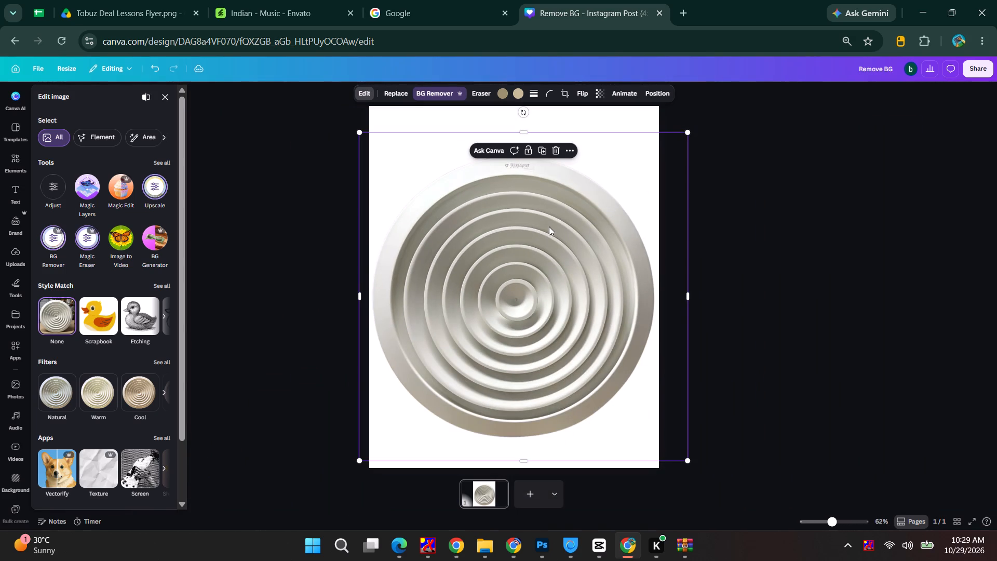
click(966, 63)
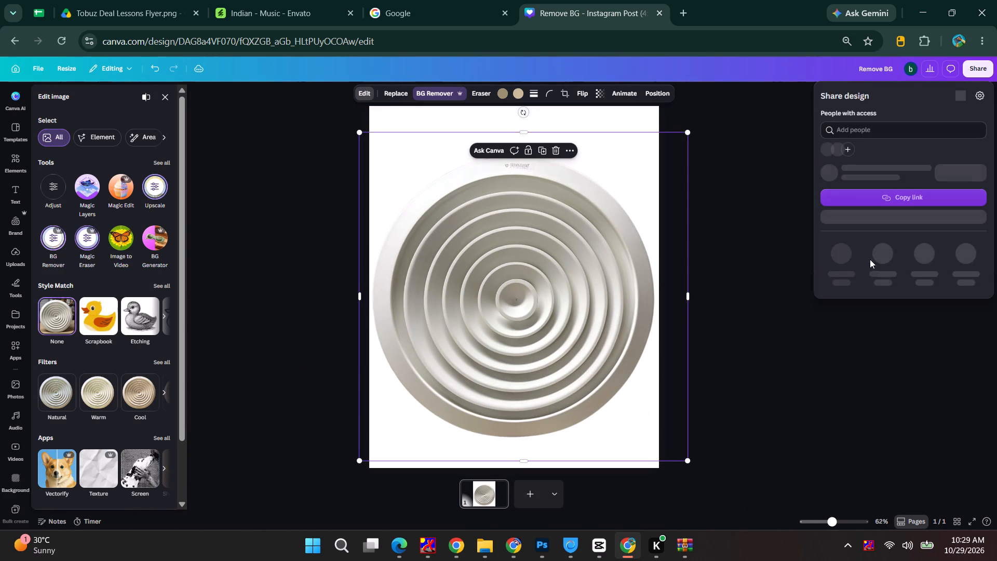
click(841, 268)
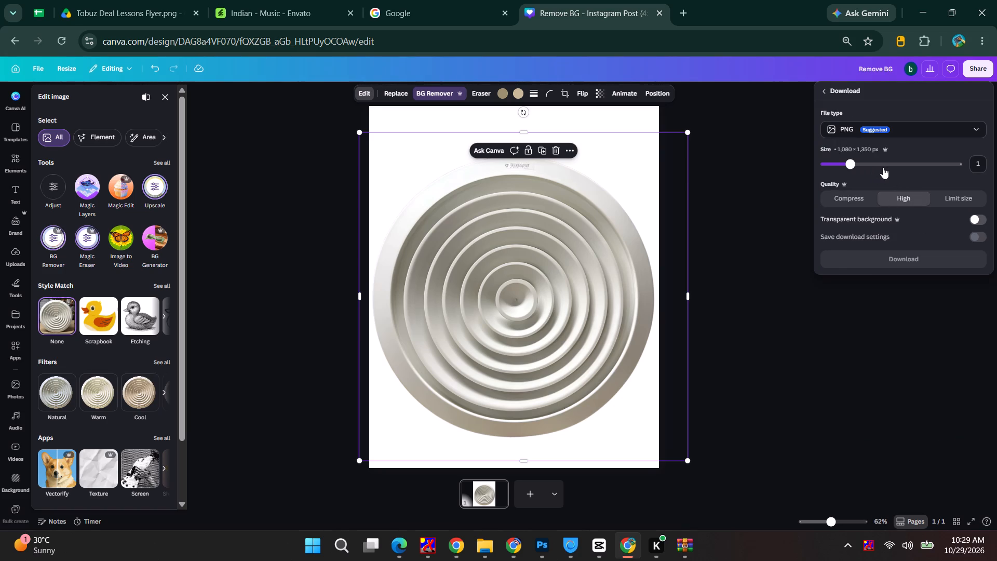
drag(883, 167, 897, 167)
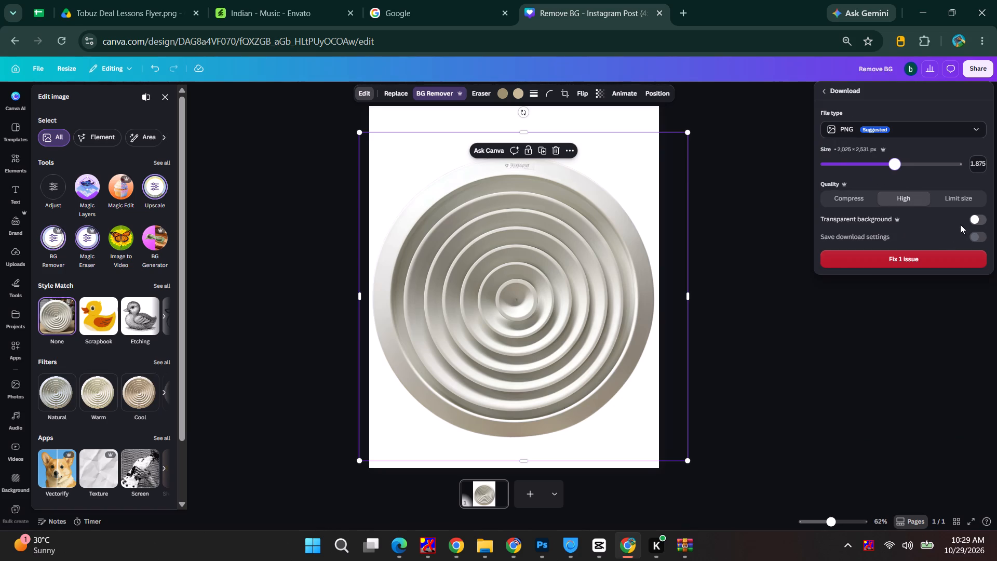
click(968, 219)
click(973, 218)
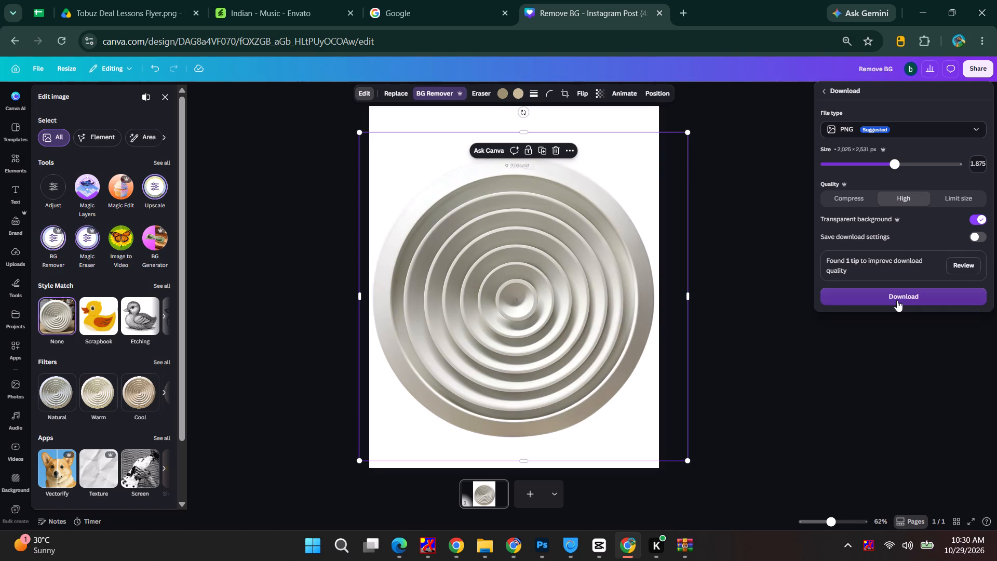
click(897, 300)
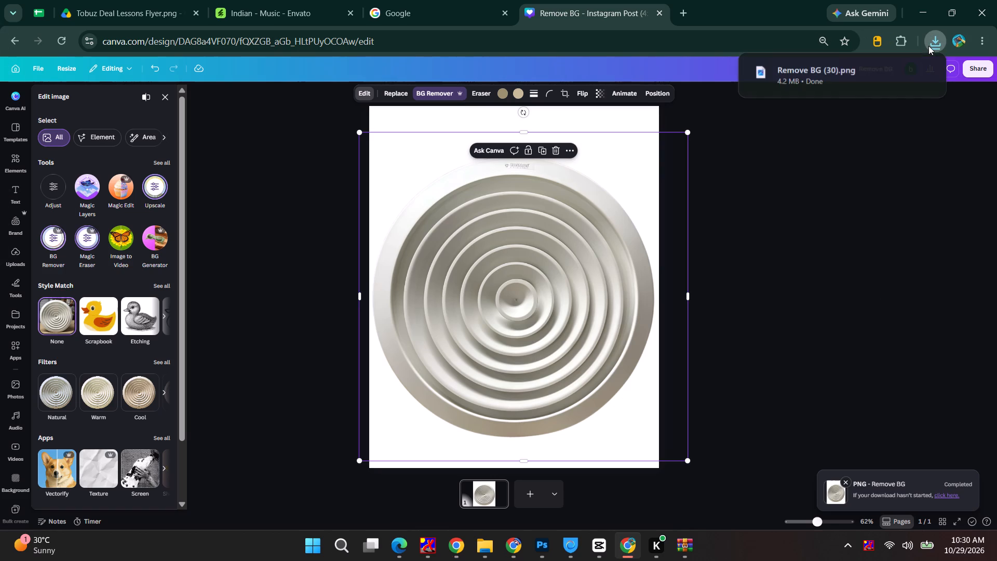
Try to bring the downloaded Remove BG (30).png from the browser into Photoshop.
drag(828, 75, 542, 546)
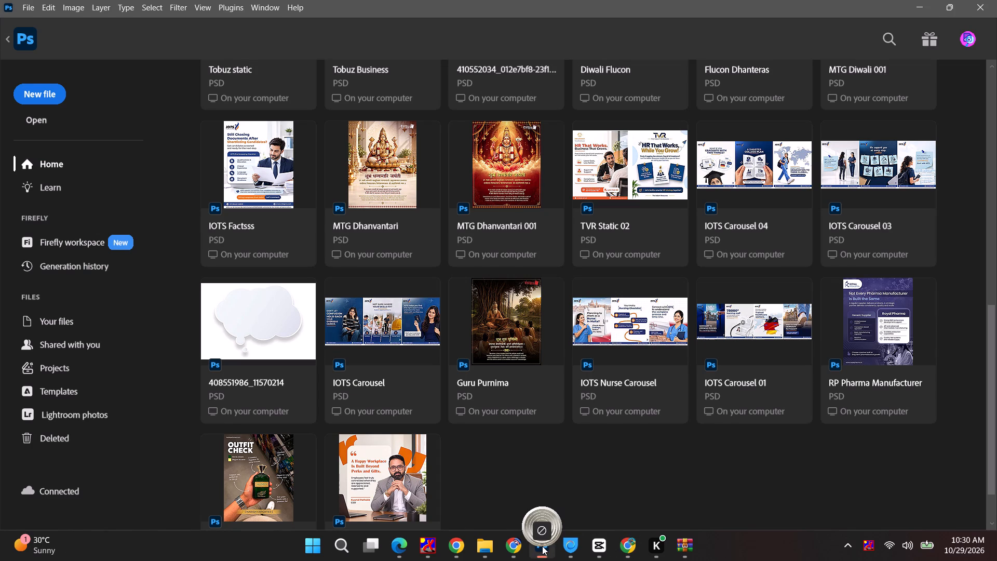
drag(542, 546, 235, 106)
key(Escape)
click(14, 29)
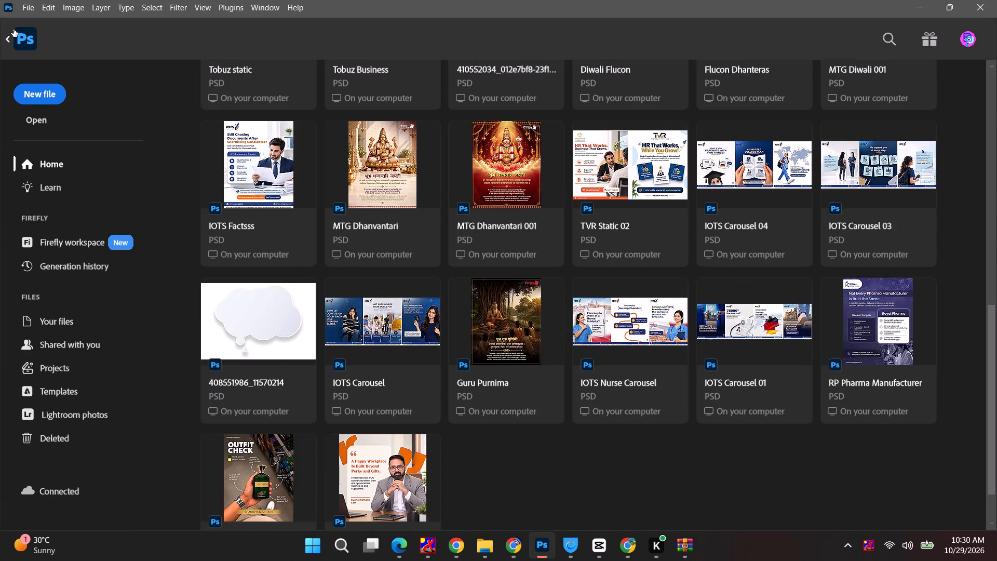
Look through the recent files on the Photoshop home screen for a suitable design.
scroll(410, 311, up, 3)
scroll(575, 338, down, 2)
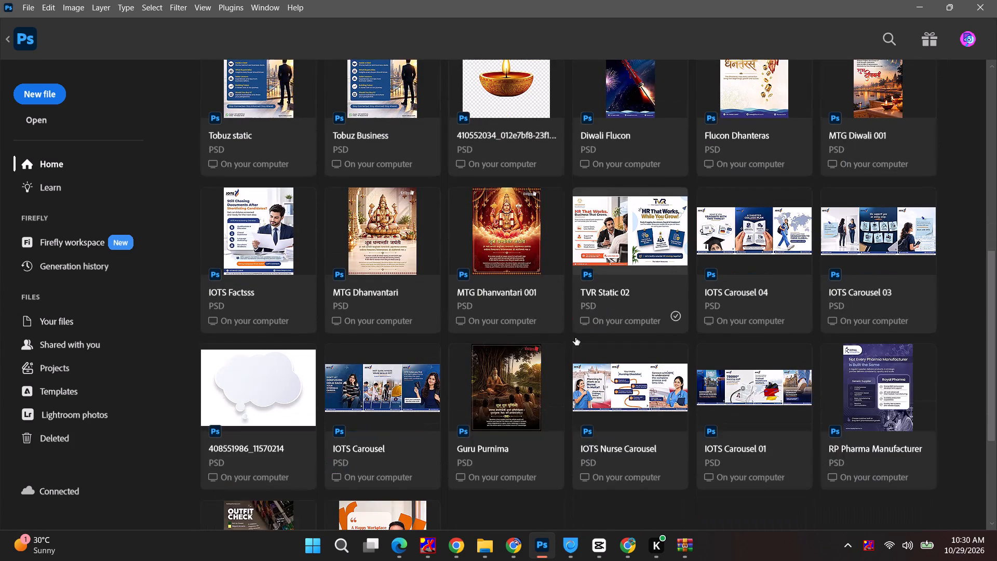
scroll(577, 348, down, 2)
key(alt+Tab)
key(alt+Tab)
scroll(551, 352, up, 3)
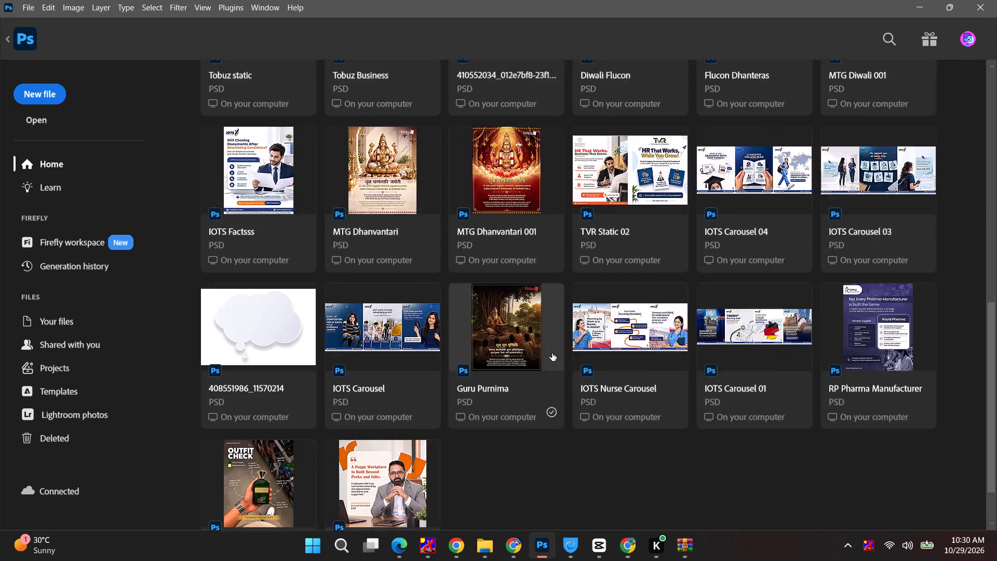
scroll(552, 353, up, 2)
scroll(453, 436, down, 3)
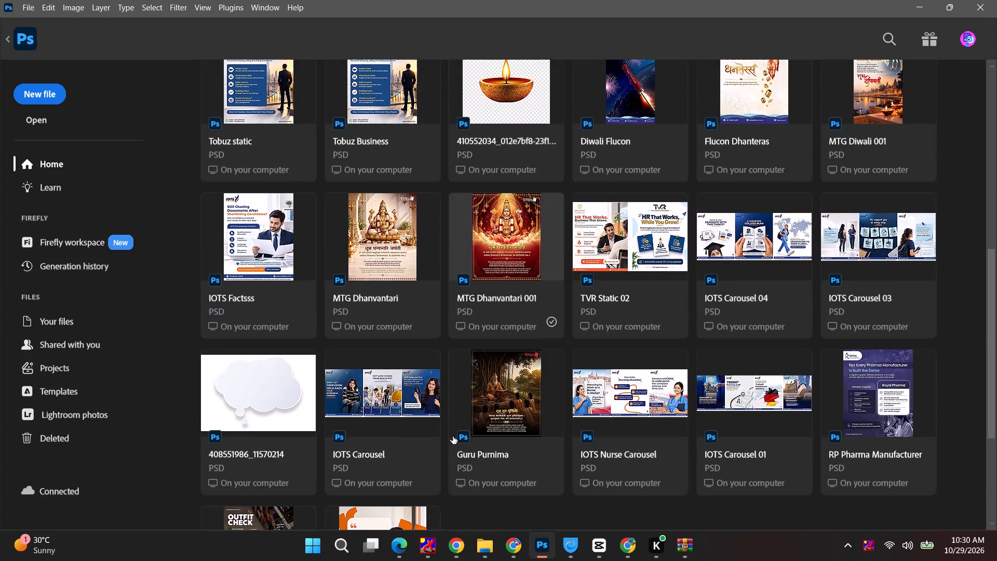
scroll(453, 436, down, 1)
Switch to File Explorer and look through the project folders in Paresh on drive D, including the contents of COSMOS.
key(alt+Tab)
alt+click(499, 164)
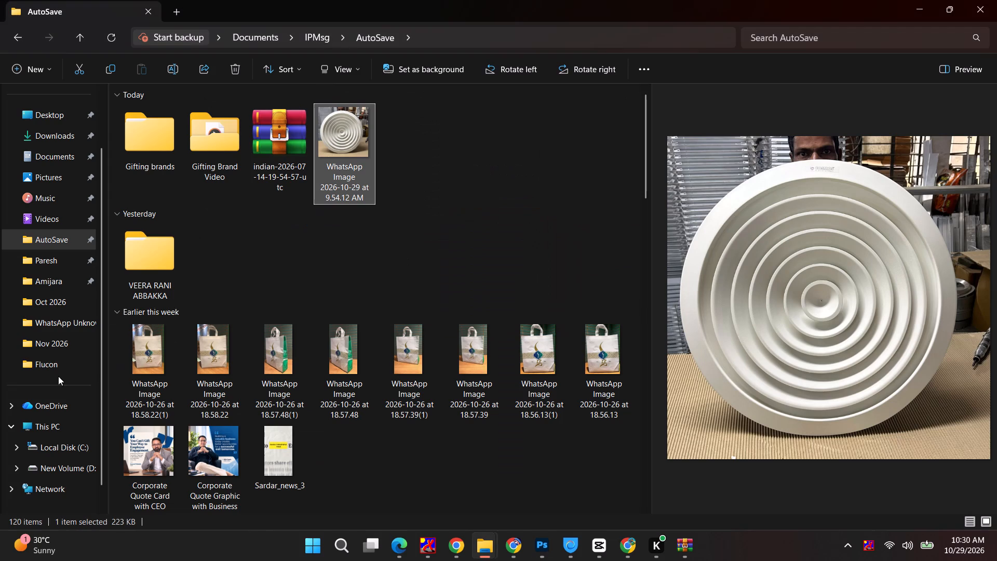
click(56, 369)
click(64, 265)
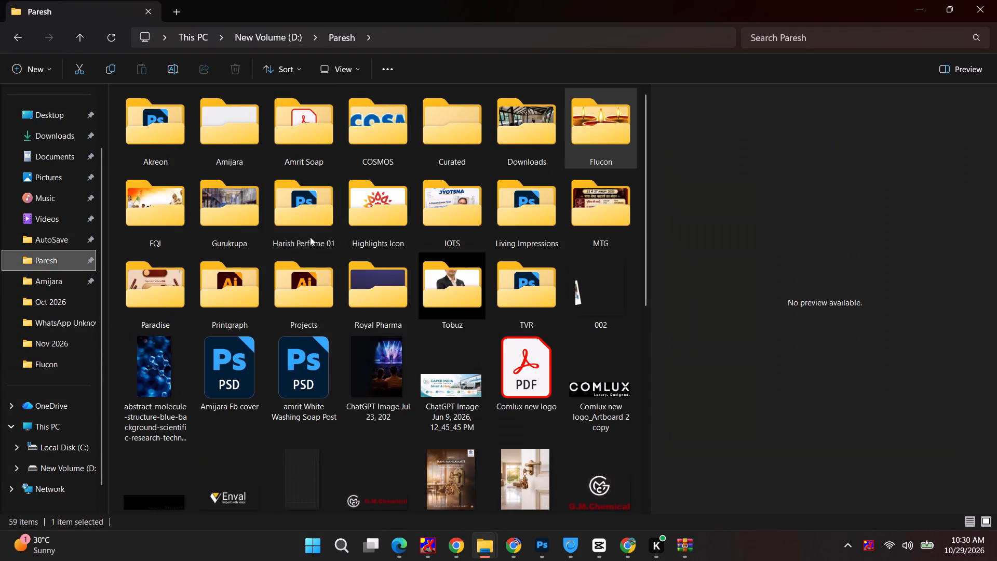
click(437, 231)
click(455, 283)
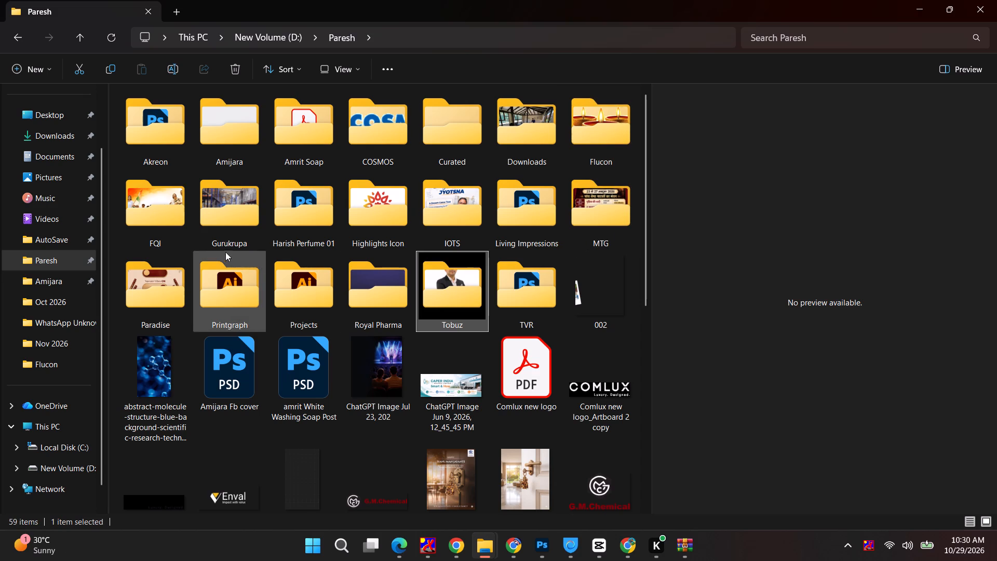
click(513, 133)
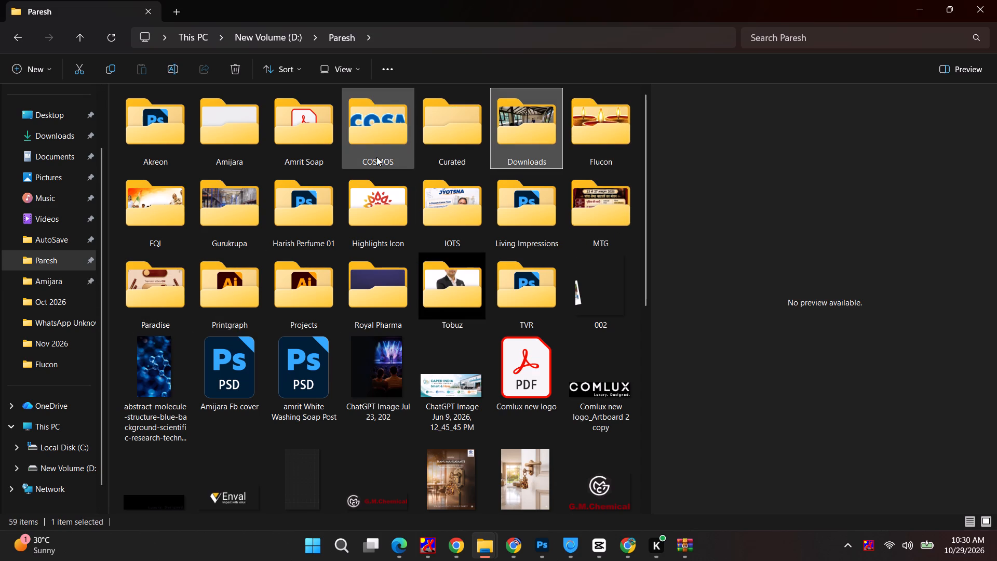
double_click(375, 142)
click(335, 36)
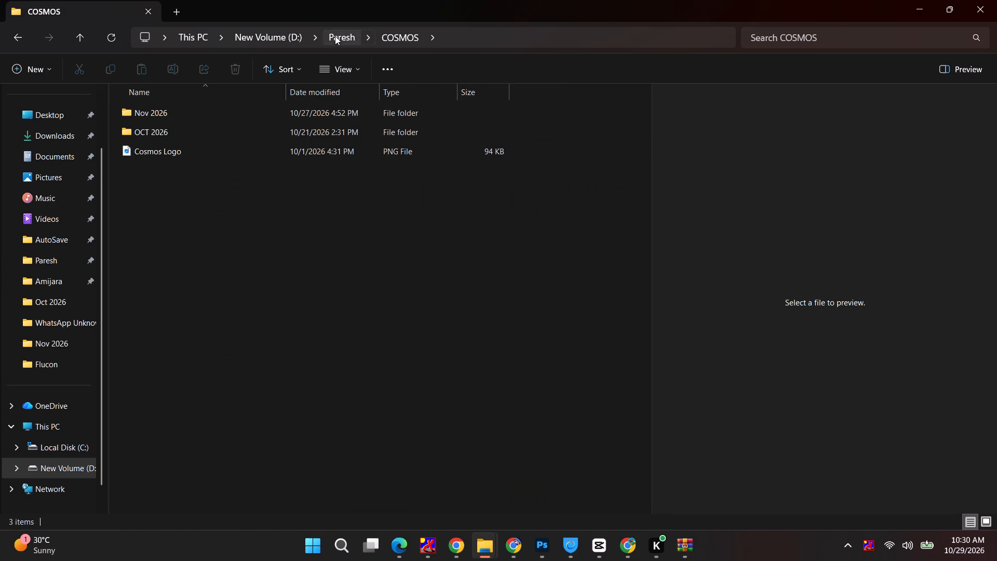
click(239, 224)
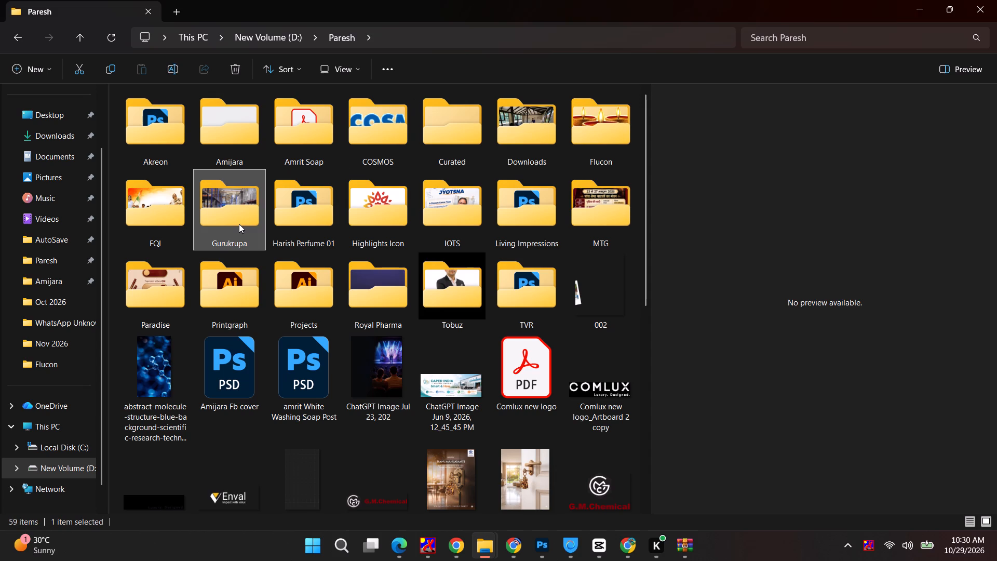
click(374, 209)
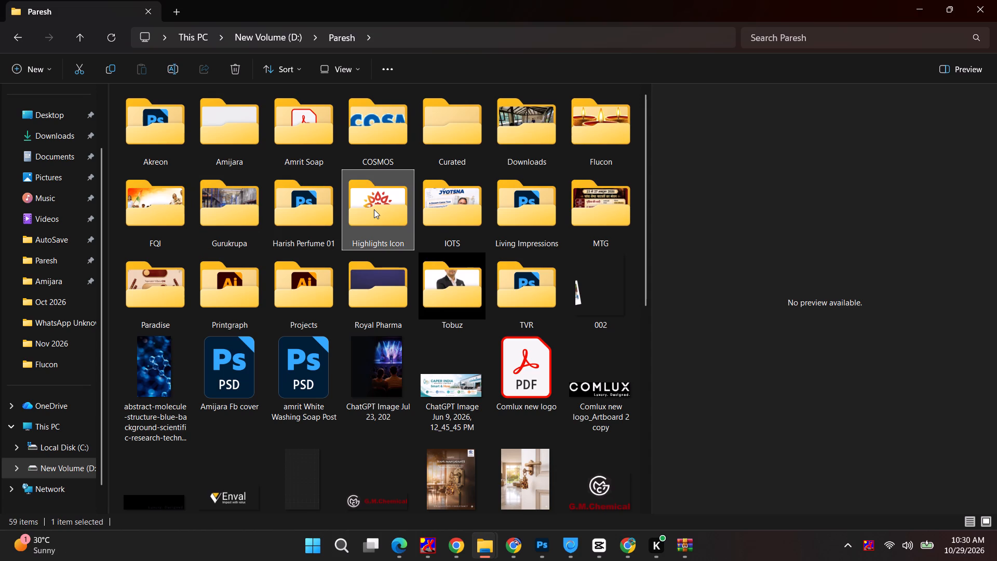
click(441, 225)
click(554, 224)
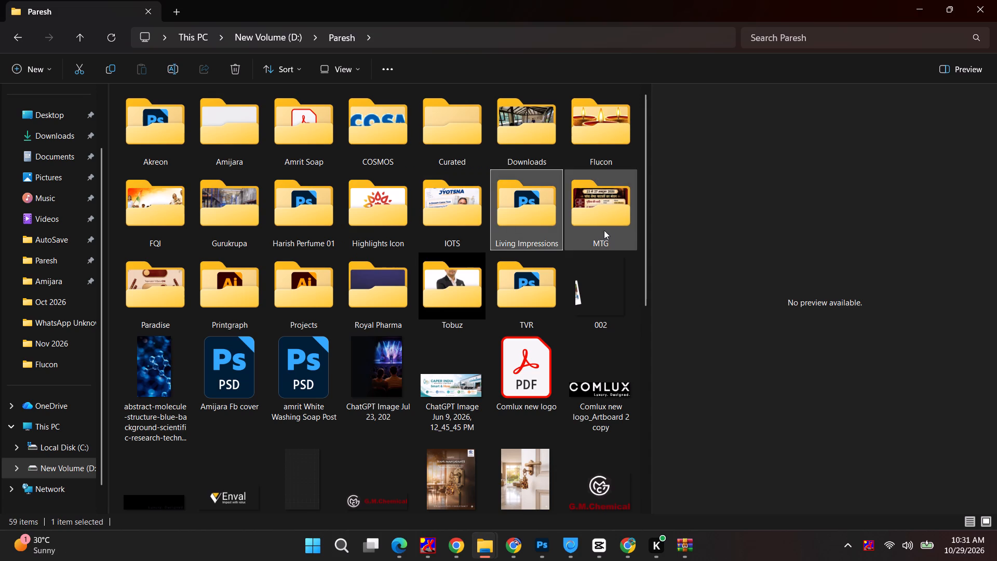
click(607, 228)
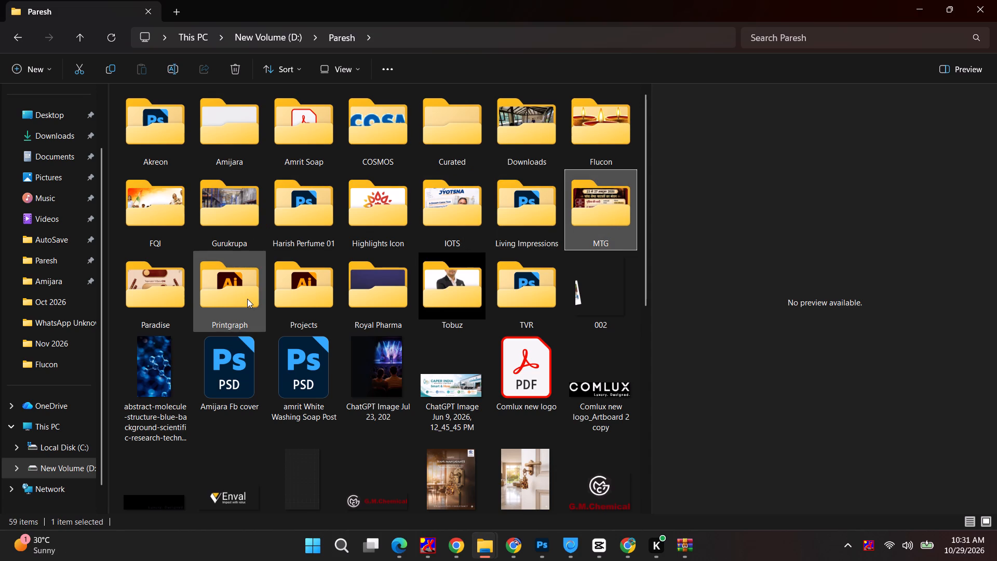
click(298, 295)
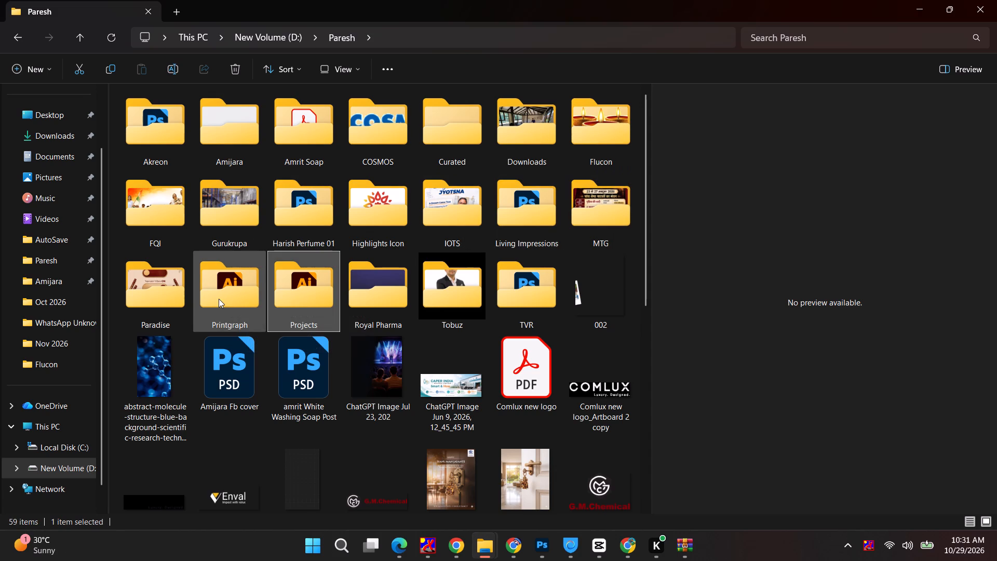
click(596, 203)
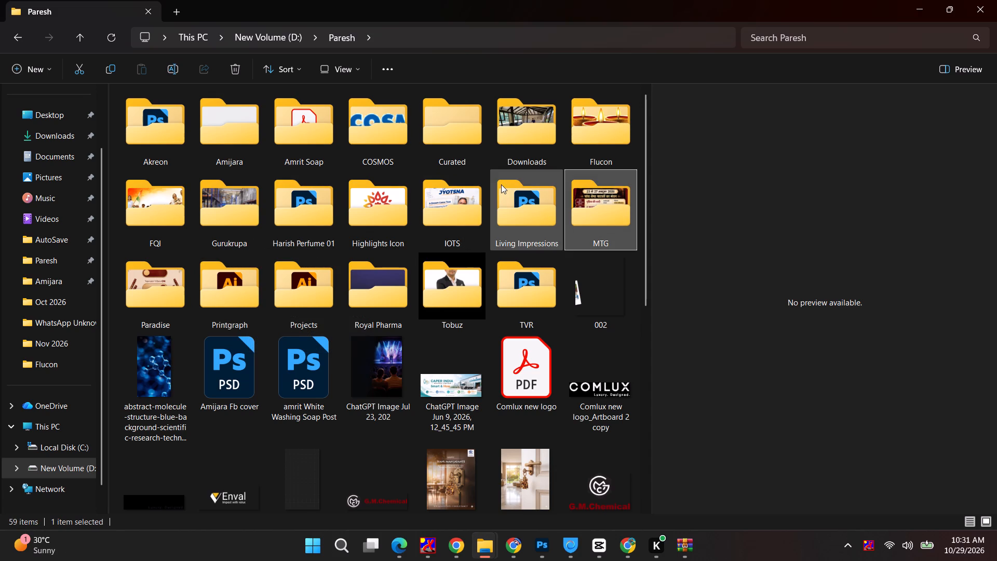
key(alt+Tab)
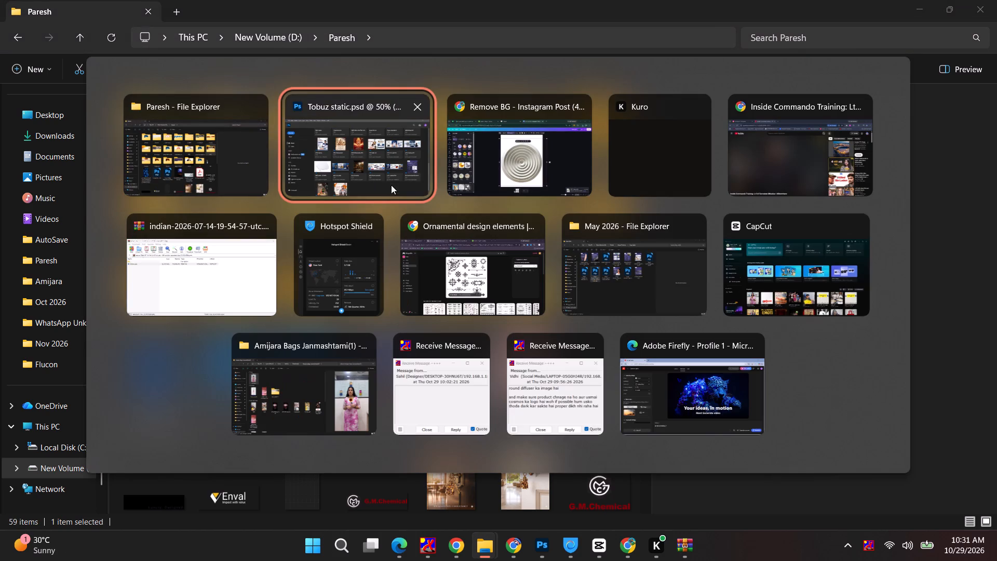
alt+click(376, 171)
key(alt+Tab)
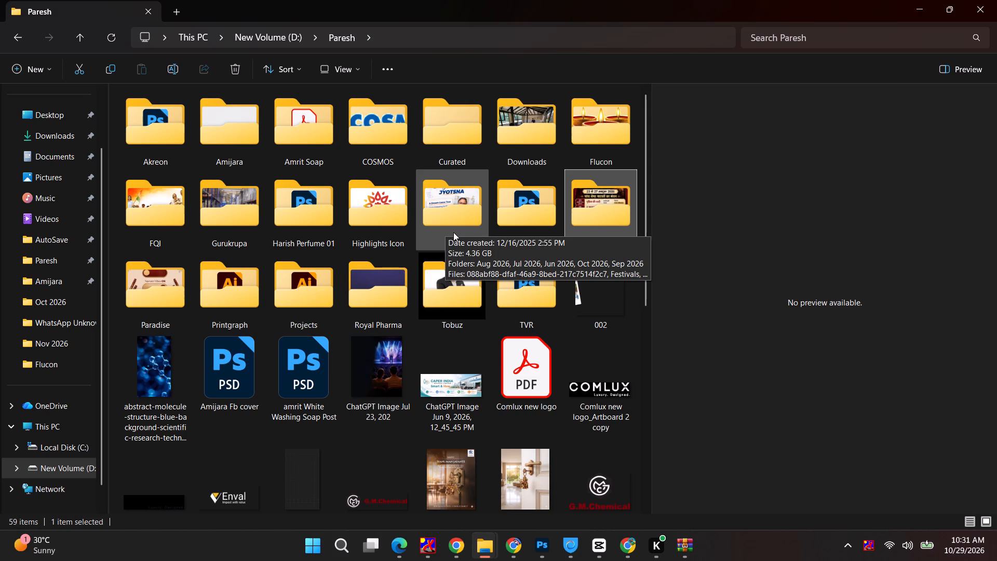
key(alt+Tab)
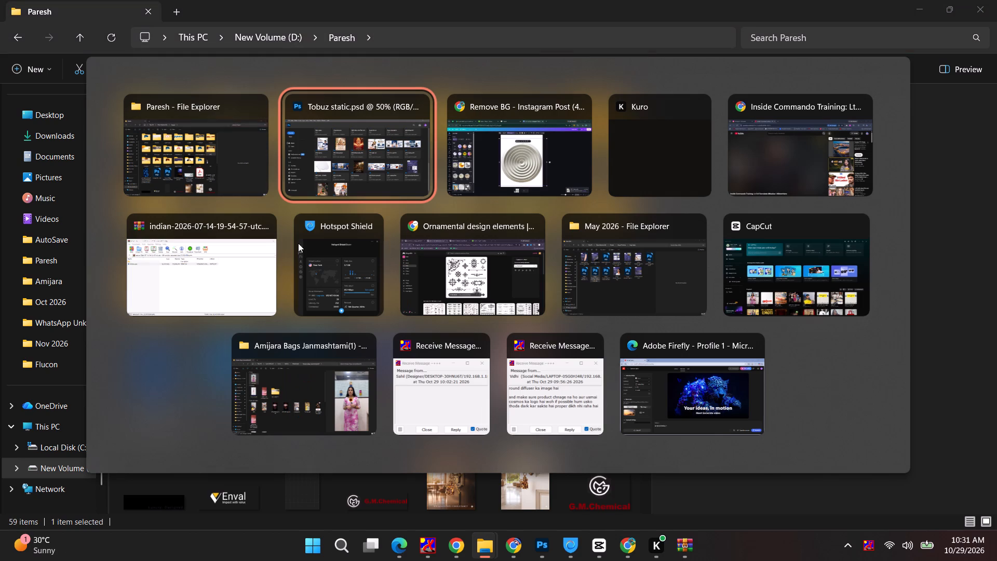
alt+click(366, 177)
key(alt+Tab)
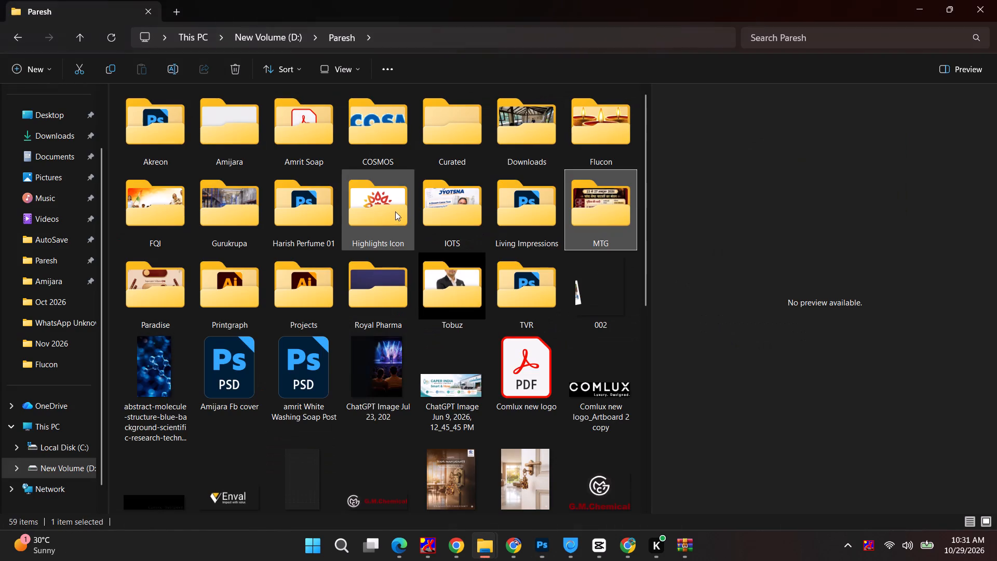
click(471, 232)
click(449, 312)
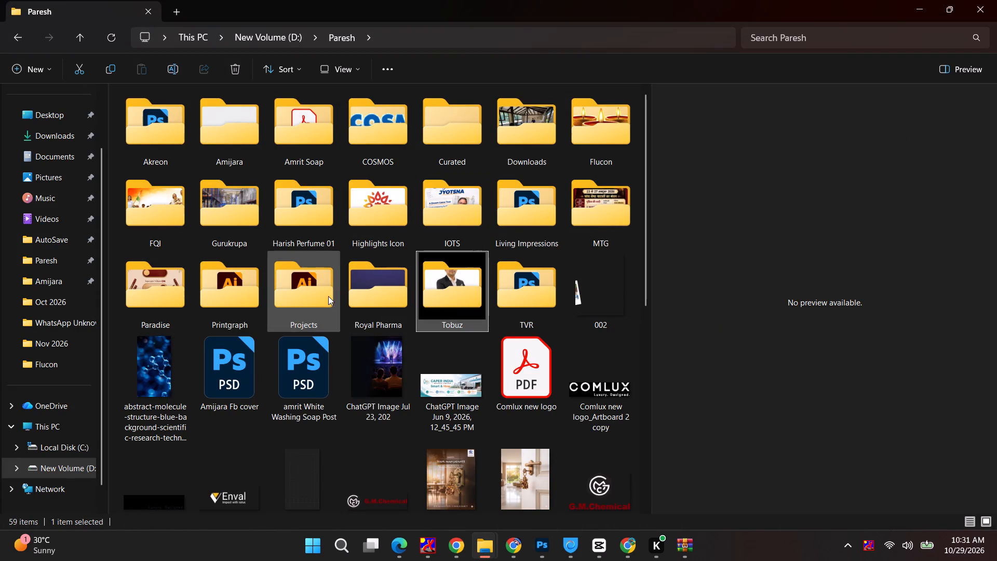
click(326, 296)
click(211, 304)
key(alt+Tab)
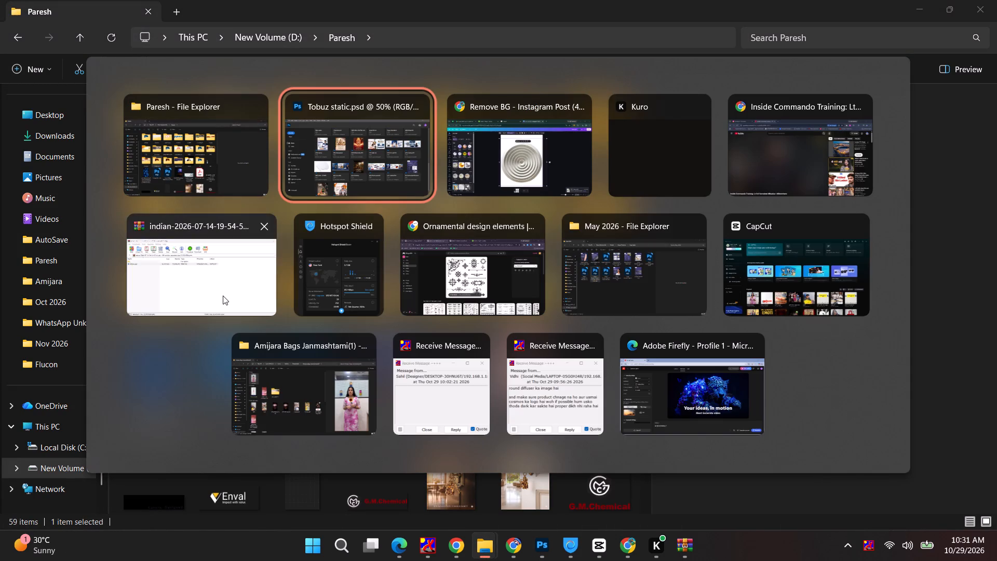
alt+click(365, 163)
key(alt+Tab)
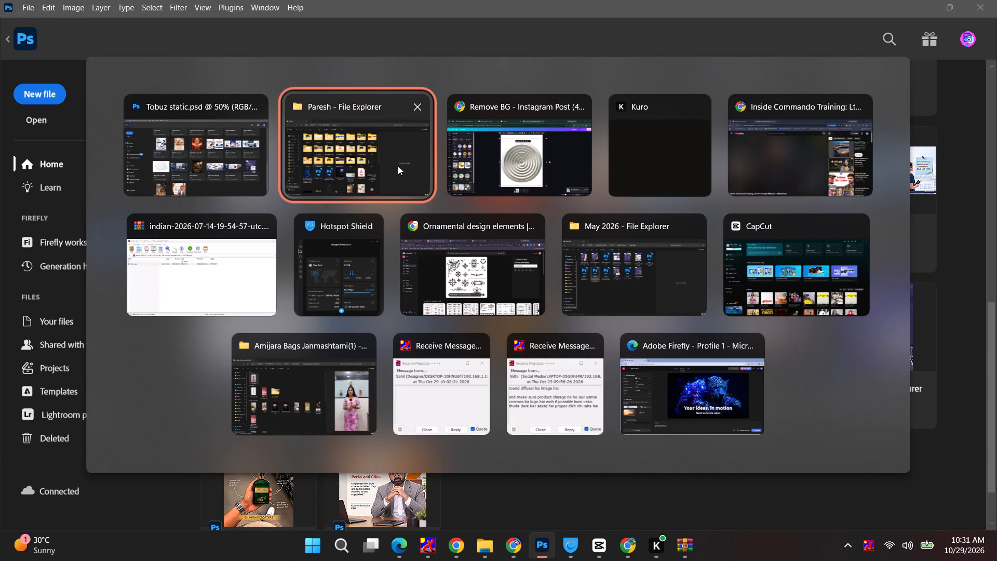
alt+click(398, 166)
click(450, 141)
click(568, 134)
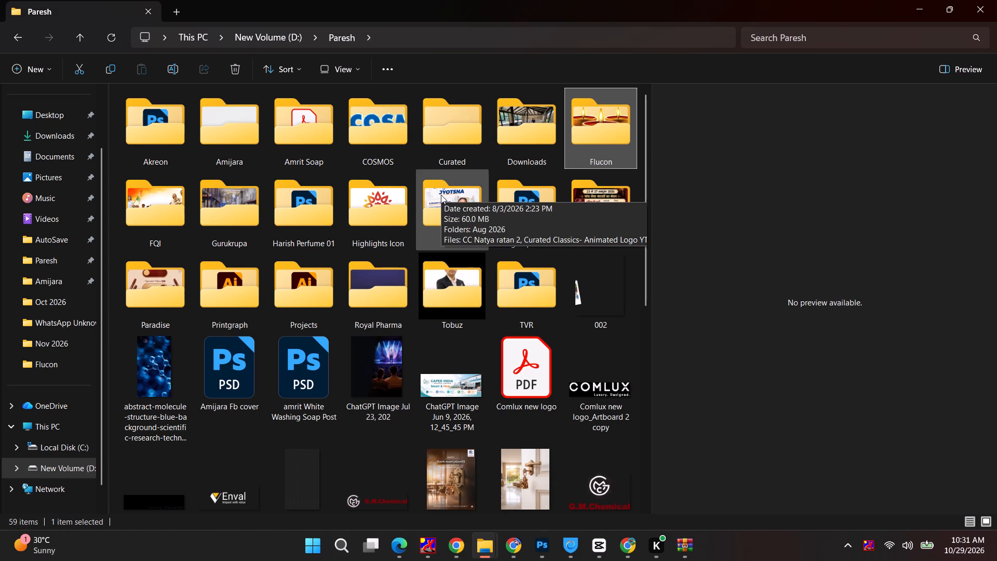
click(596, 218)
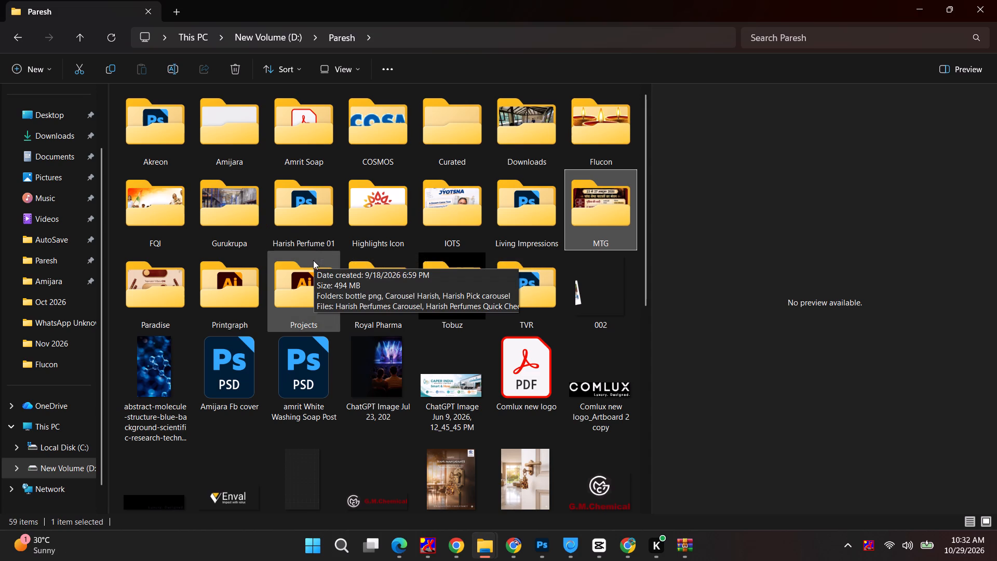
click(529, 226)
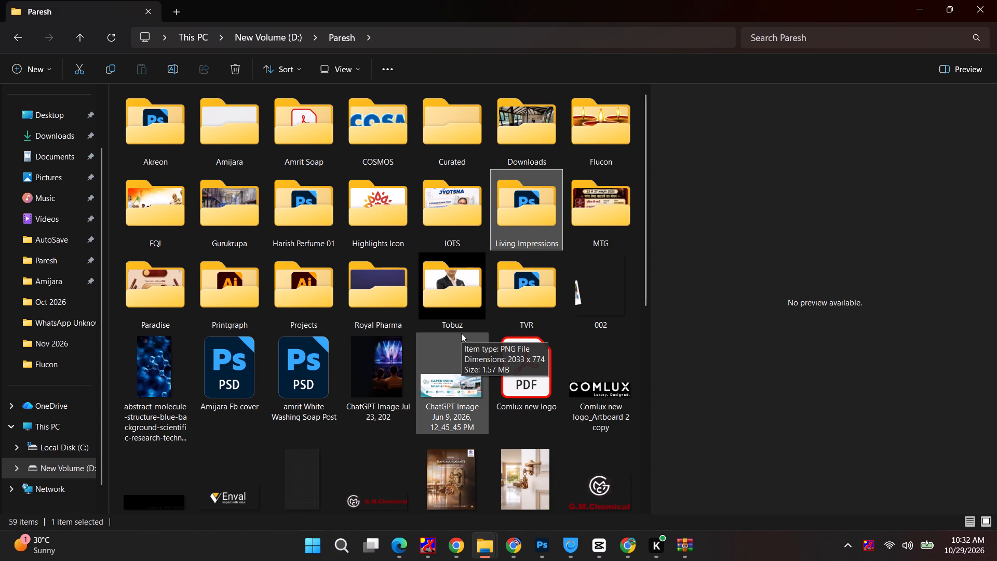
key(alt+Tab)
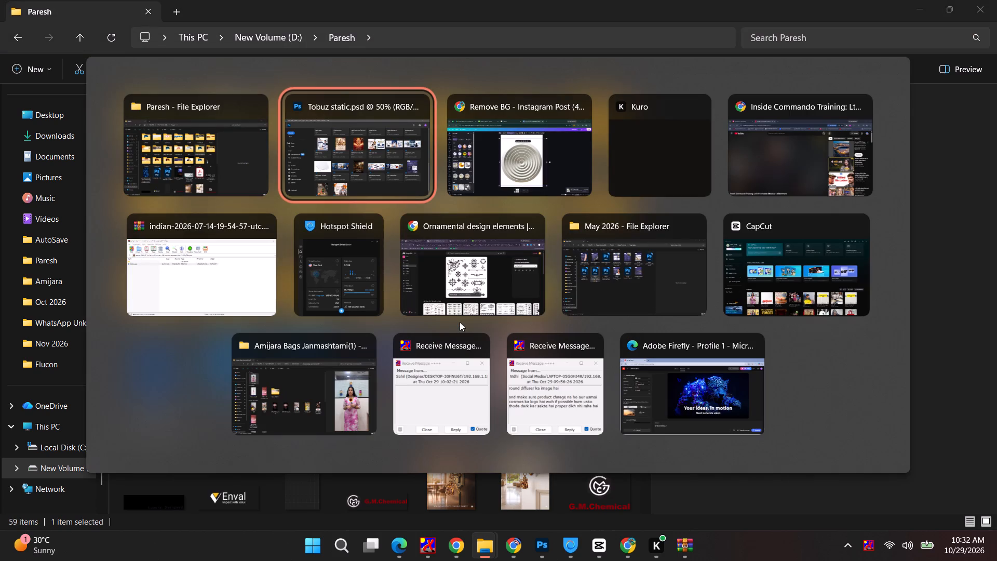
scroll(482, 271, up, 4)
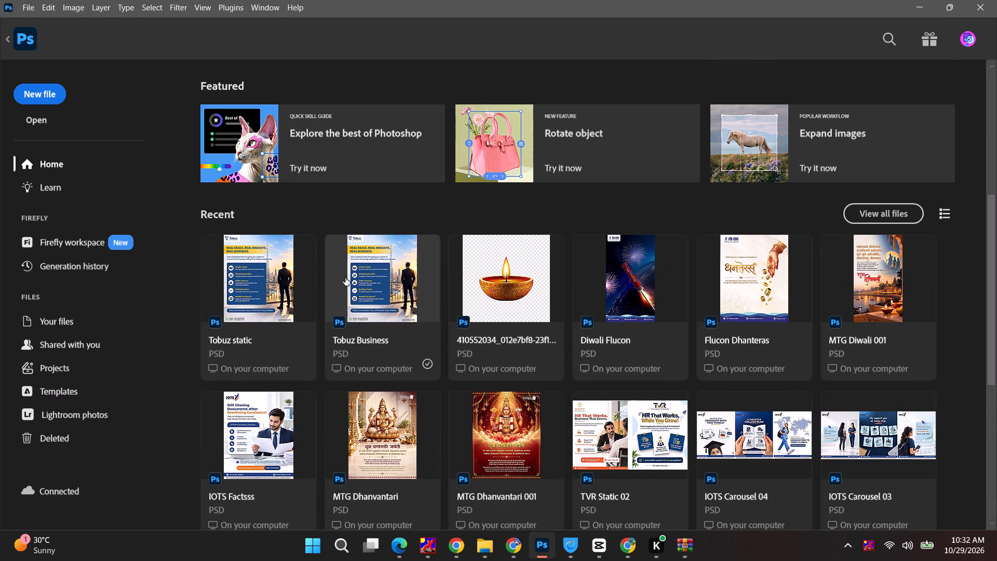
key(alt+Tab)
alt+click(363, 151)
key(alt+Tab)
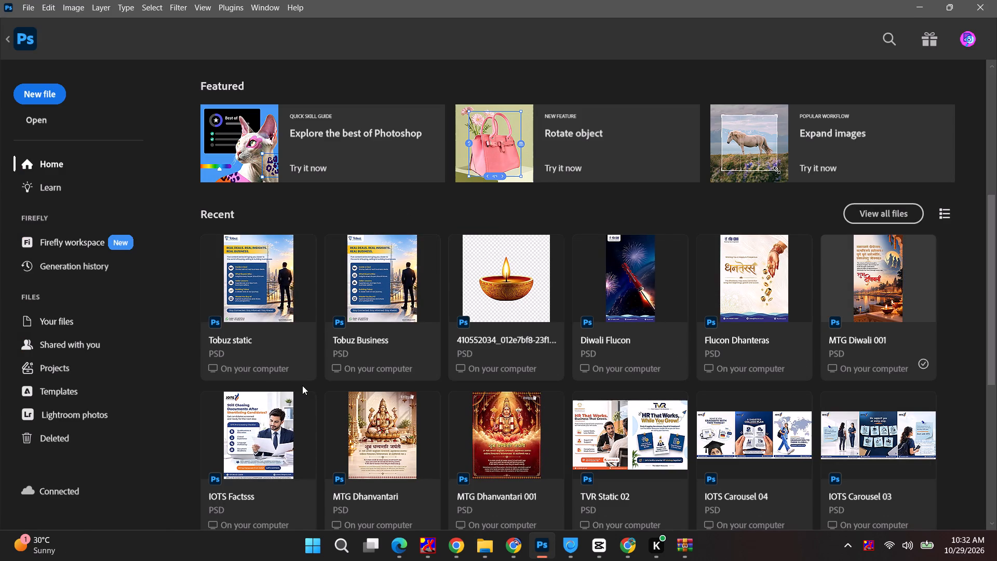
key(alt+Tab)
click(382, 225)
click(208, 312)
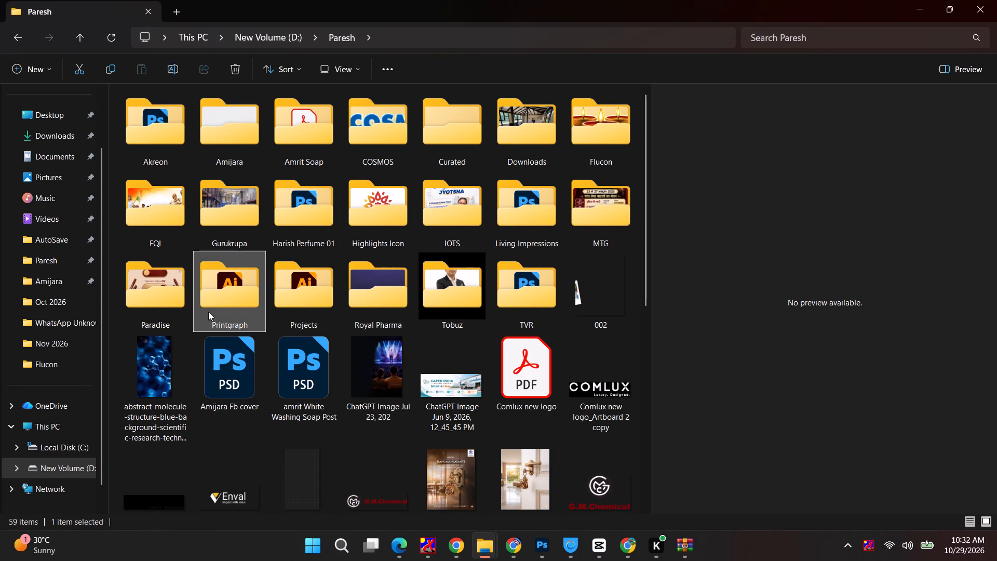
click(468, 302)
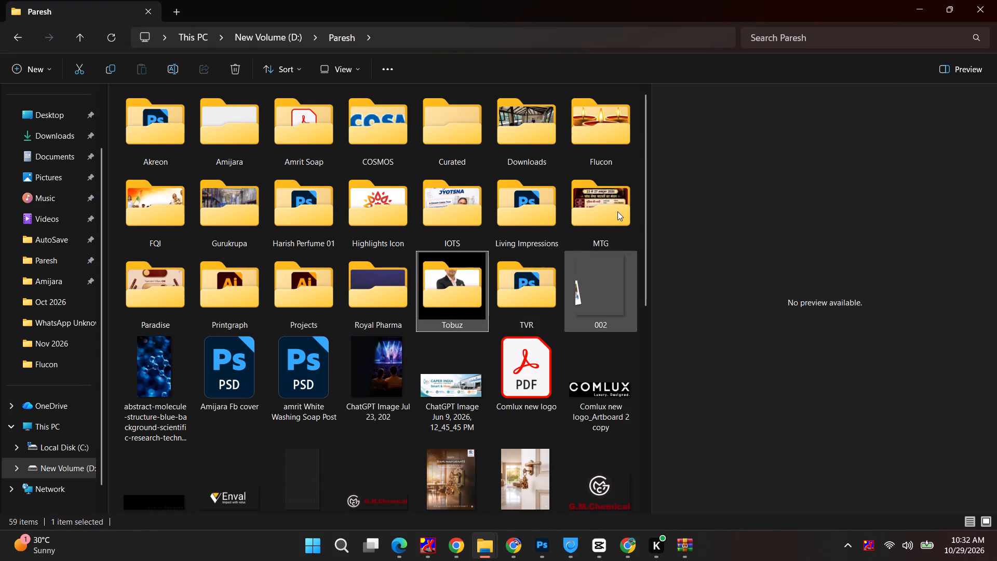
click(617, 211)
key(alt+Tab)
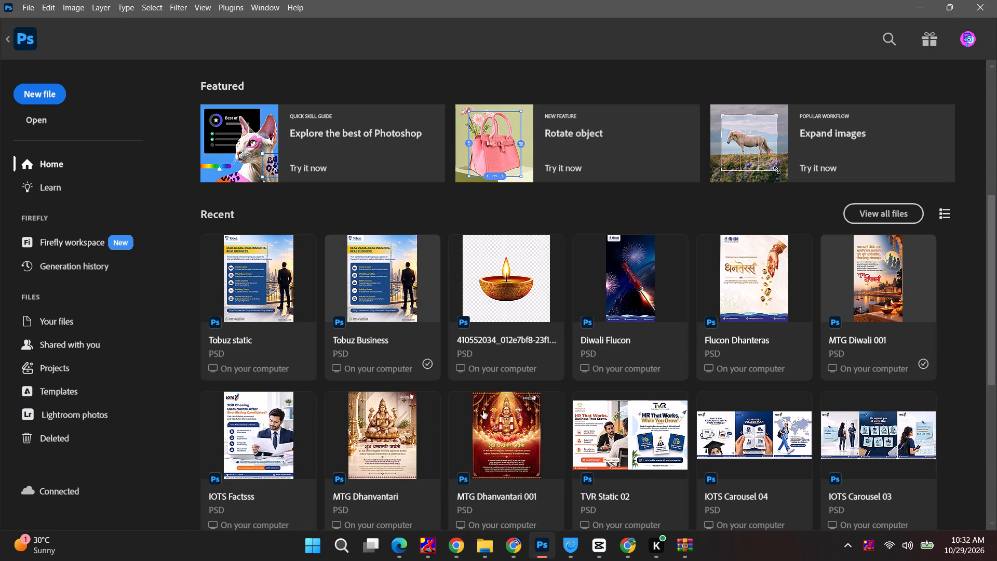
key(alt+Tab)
Open the Cosmos Dusshera Photoshop file from the Nov 2026 folder inside COSMOS.
double_click(360, 126)
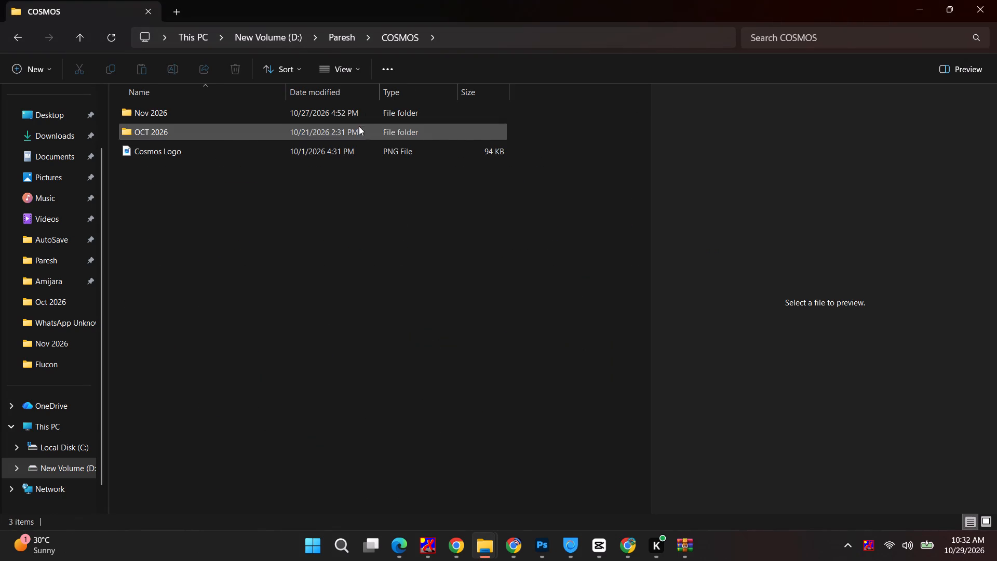
click(209, 133)
click(209, 126)
double_click(212, 116)
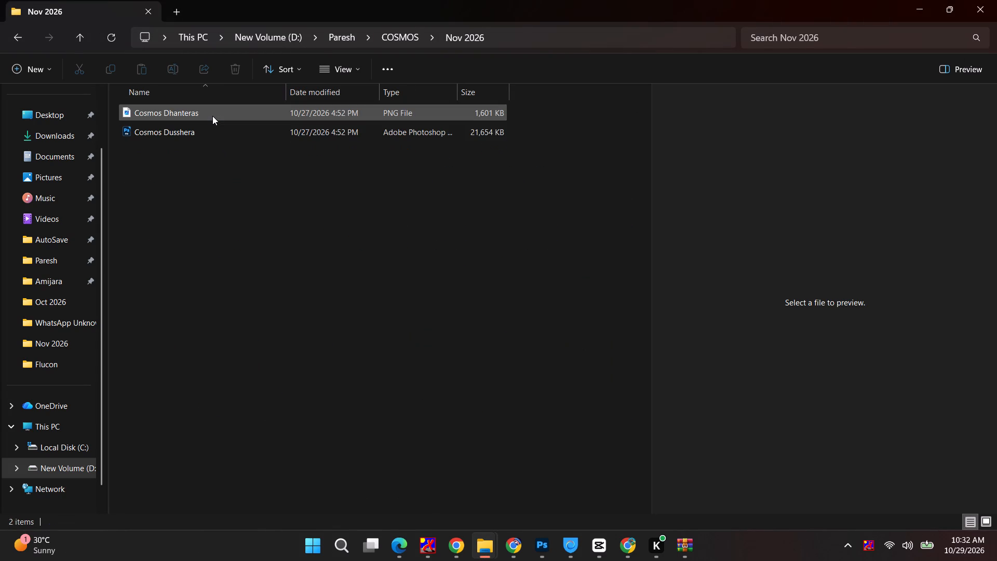
click(212, 116)
click(195, 141)
double_click(196, 135)
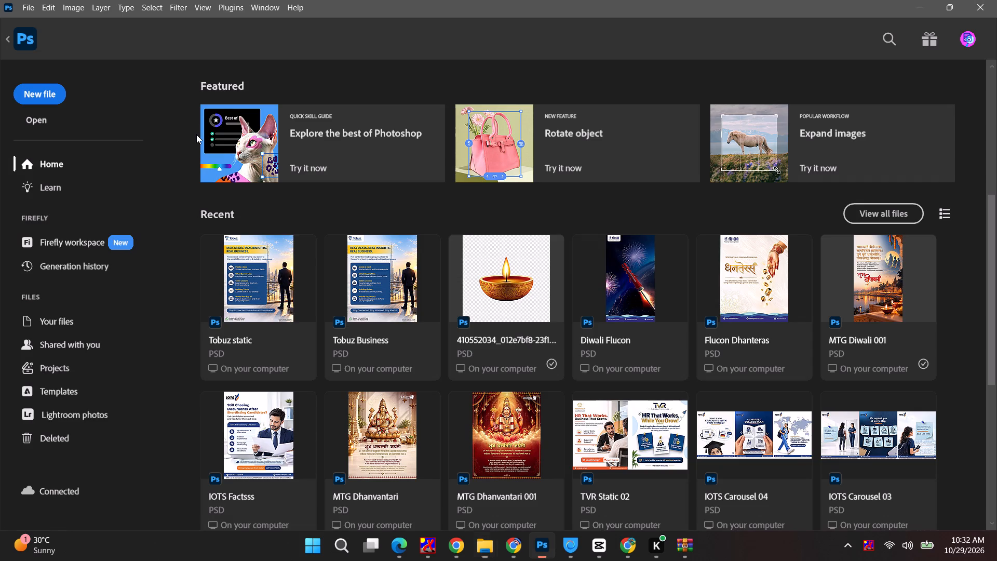
Place the downloaded Remove BG (30).png from the browser into the Cosmos Dusshera document directly above Layer 4.
alt+scroll(414, 354, up, 3)
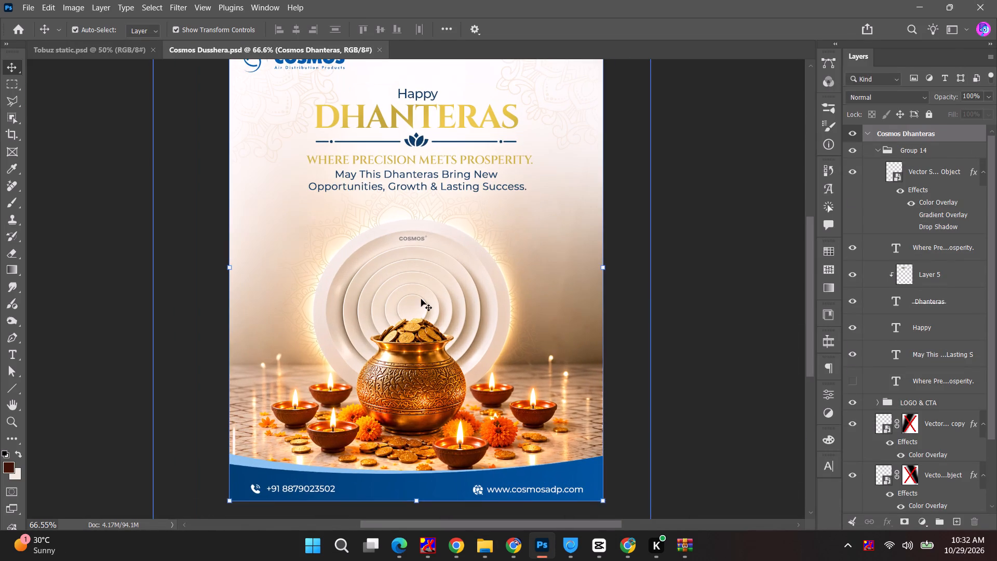
click(421, 299)
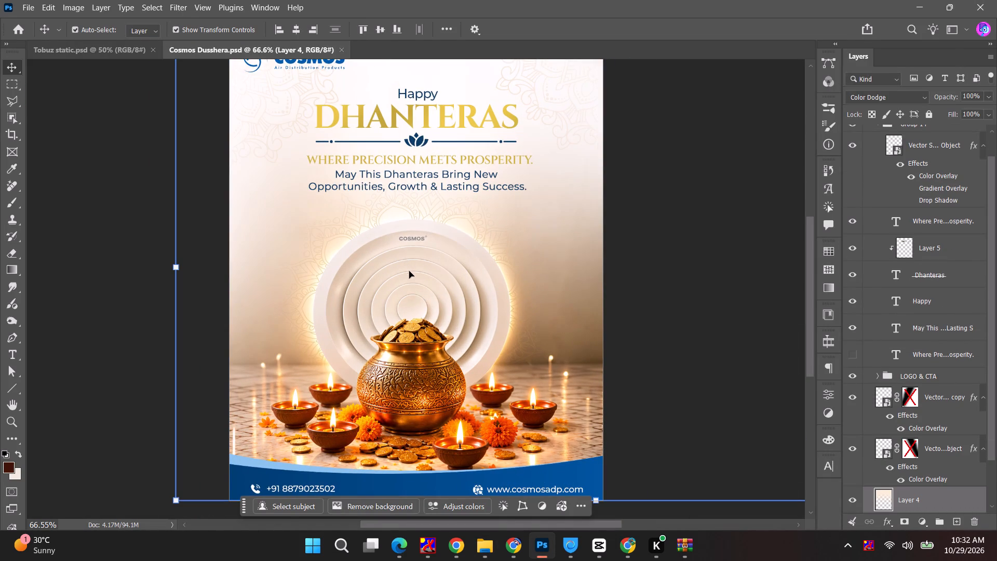
scroll(406, 328, up, 6)
key(alt+Tab)
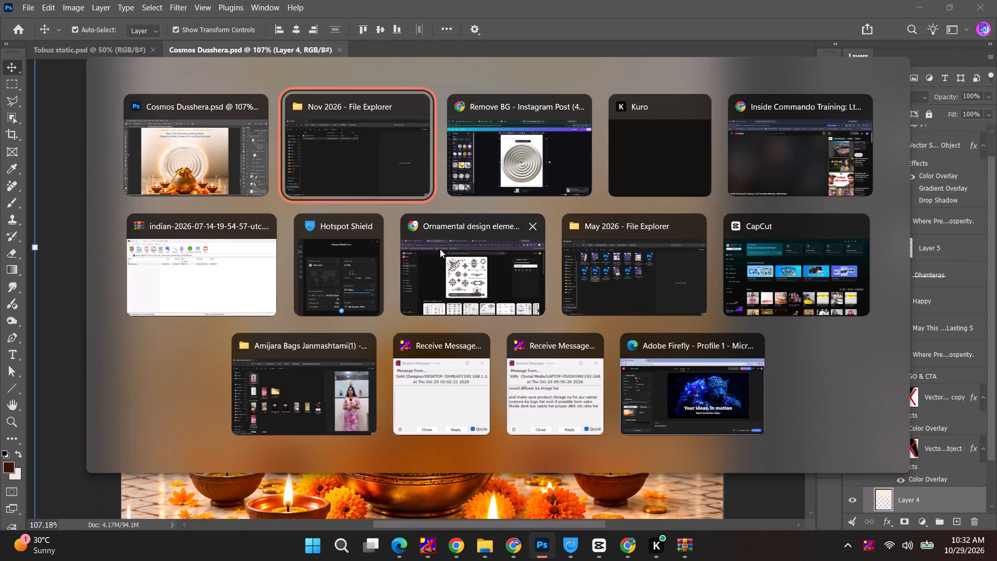
alt+click(497, 178)
key(alt+Tab)
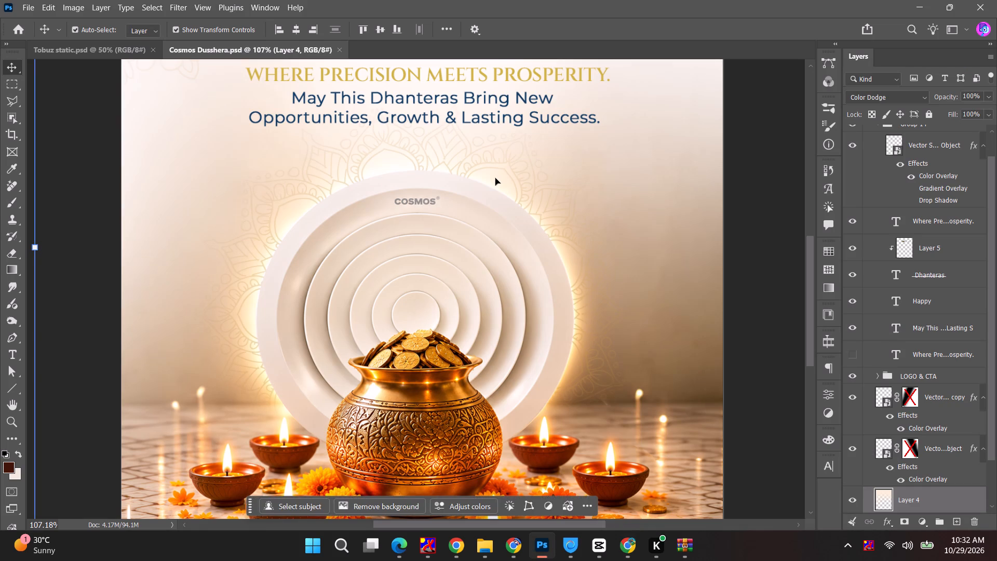
key(alt+Tab)
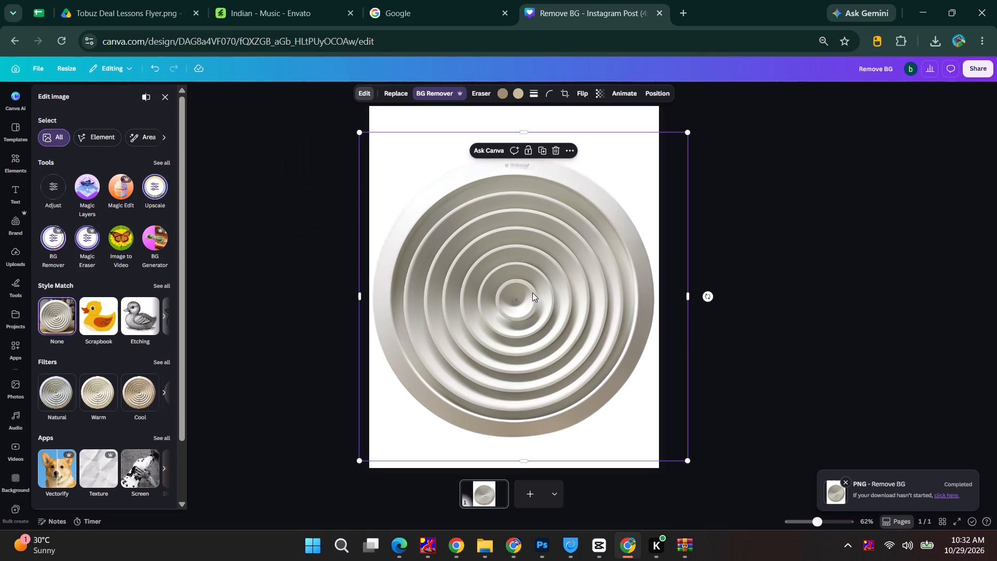
click(938, 41)
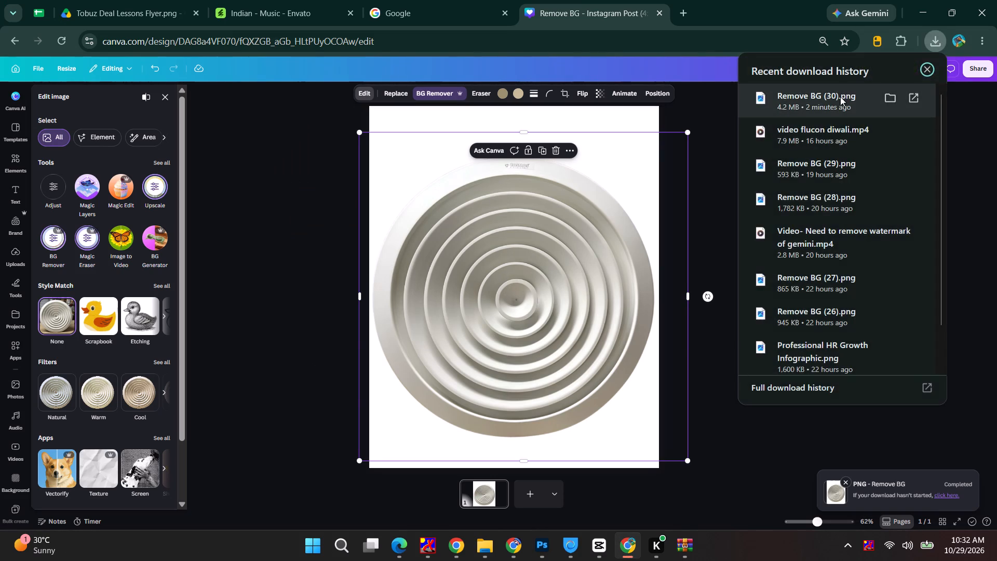
drag(840, 97, 476, 261)
key(alt+Tab)
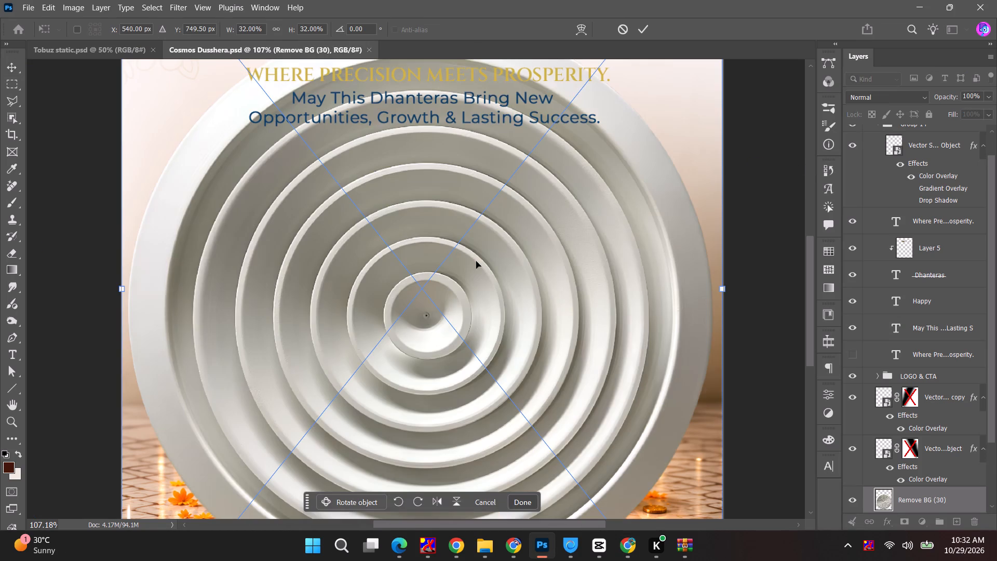
Scale the placed diffuser to about 17.6% and position it over the existing round diffuser behind the pot.
alt+shift+drag(724, 288, 543, 282)
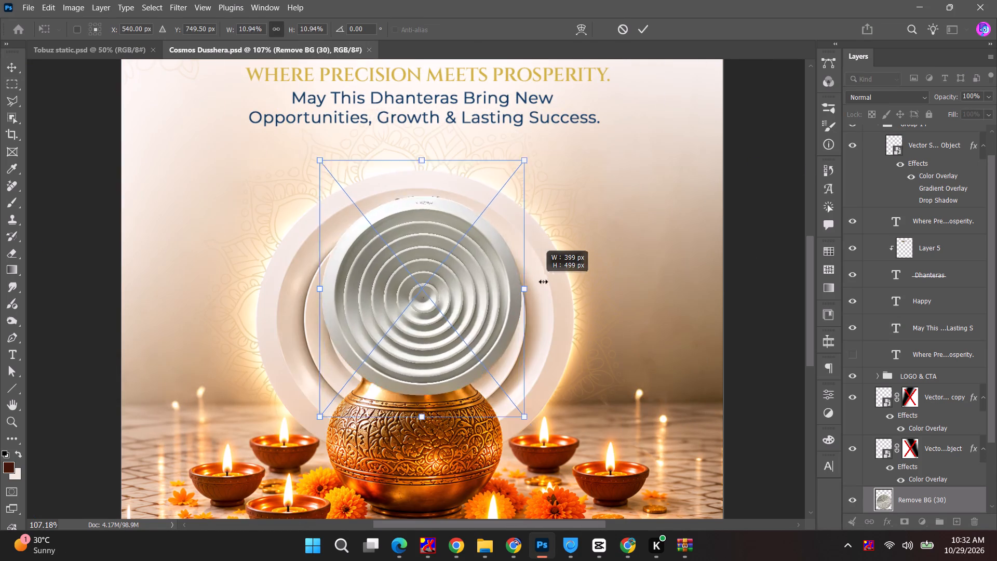
alt+shift+drag(543, 282, 570, 279)
drag(475, 255, 469, 276)
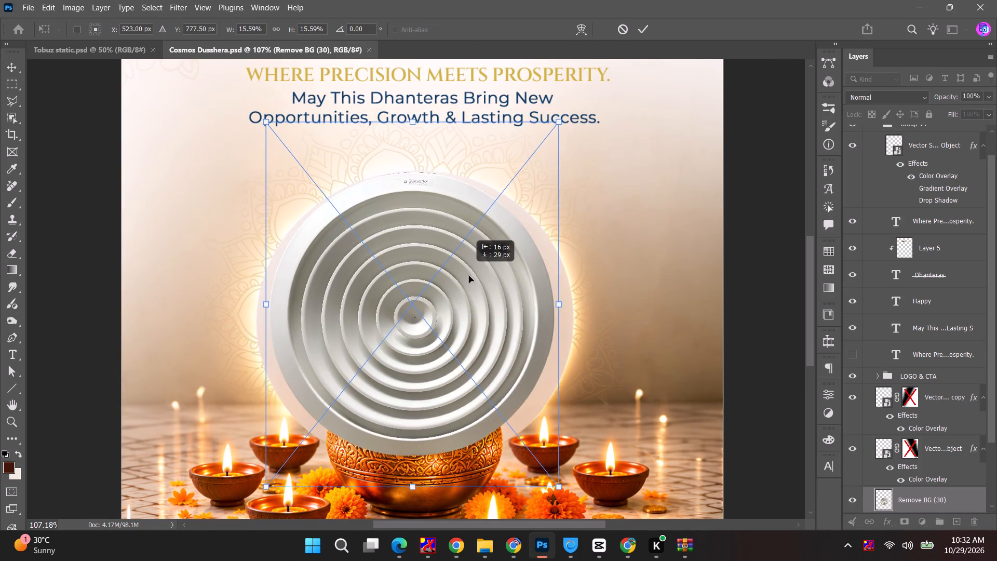
drag(469, 276, 470, 268)
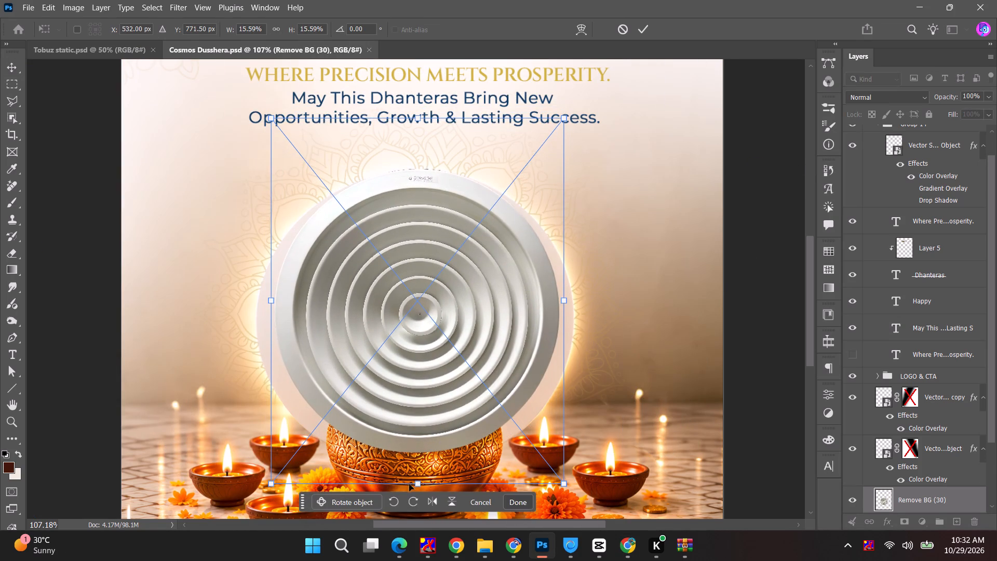
shift+drag(416, 484, 414, 504)
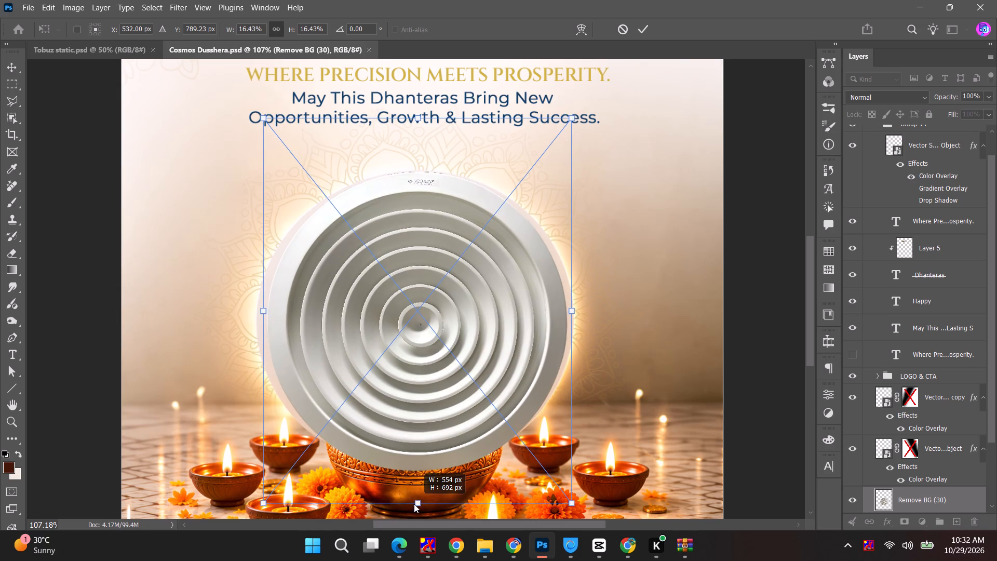
shift+drag(414, 504, 414, 501)
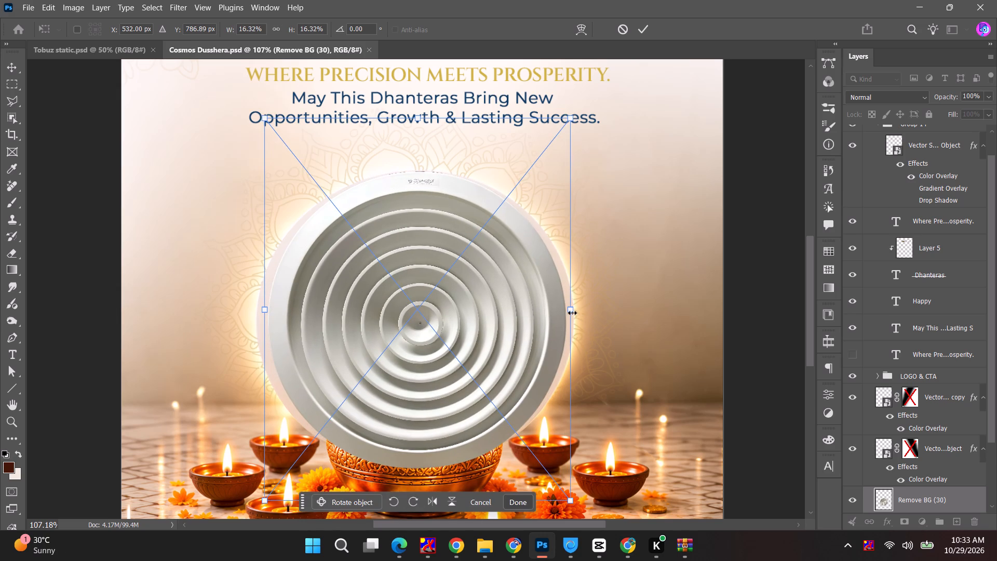
alt+shift+drag(572, 312, 584, 313)
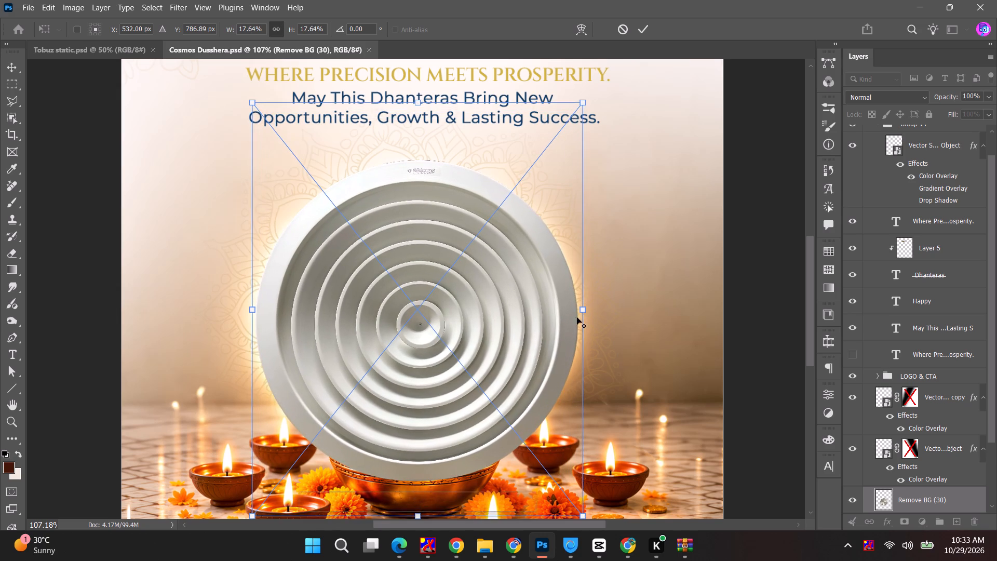
drag(516, 311, 514, 318)
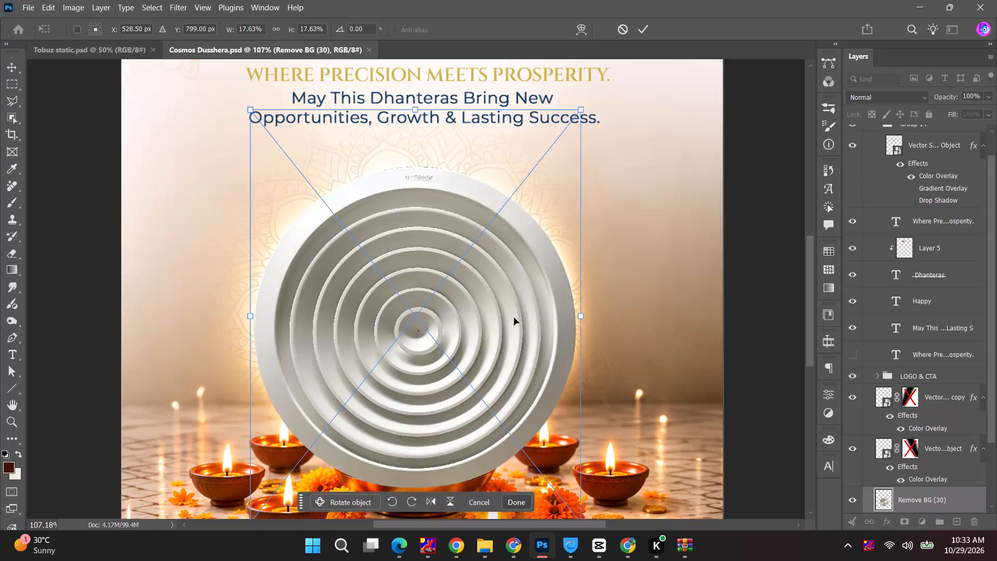
click(644, 26)
Hide the Remove BG (30) layer and open the contents of the remove smart object.
scroll(848, 375, down, 13)
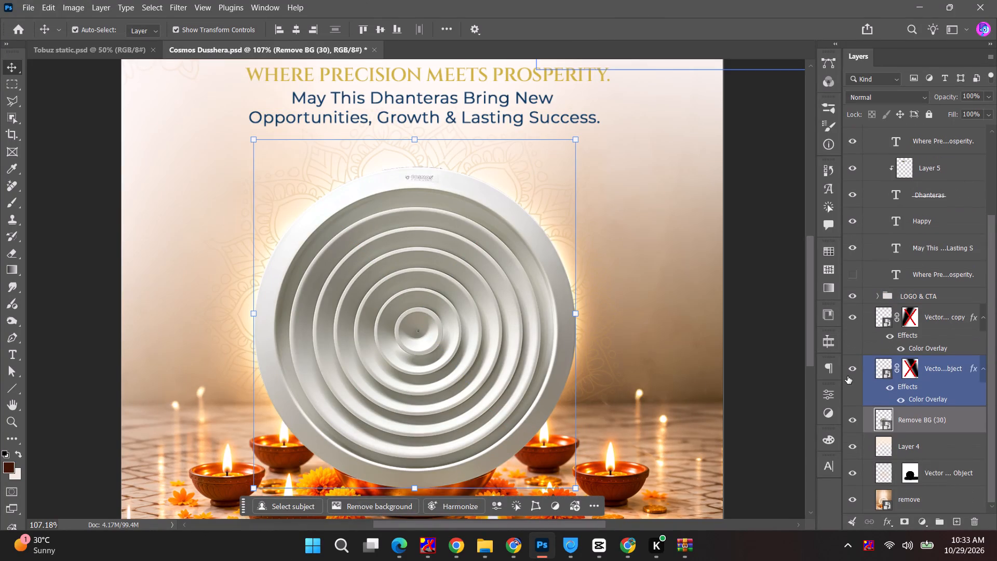
click(856, 420)
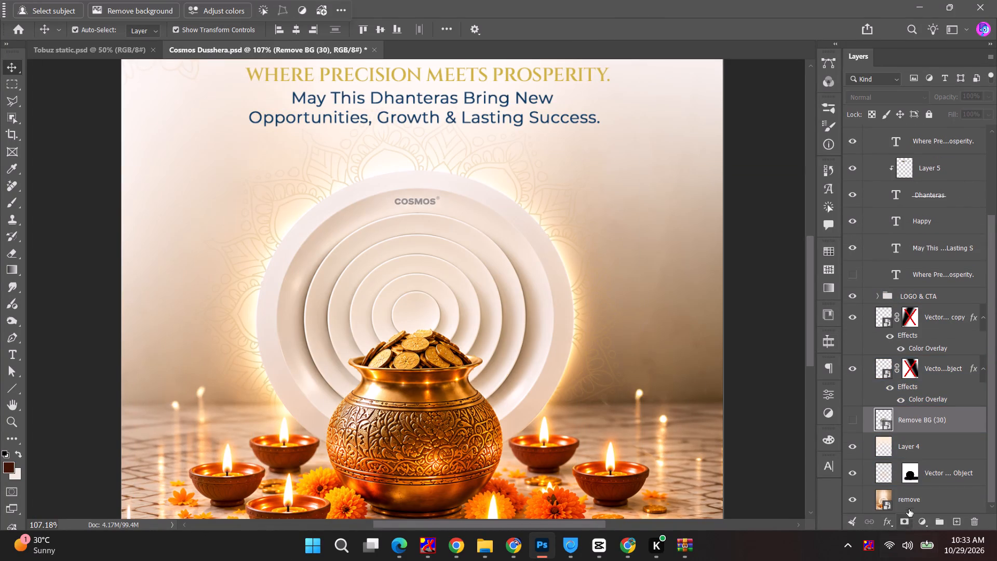
double_click(883, 499)
Draw an artboard of about 1071 × 1378 px in remove.psb, framing the scene within the white corner lines.
alt+scroll(423, 341, up, 5)
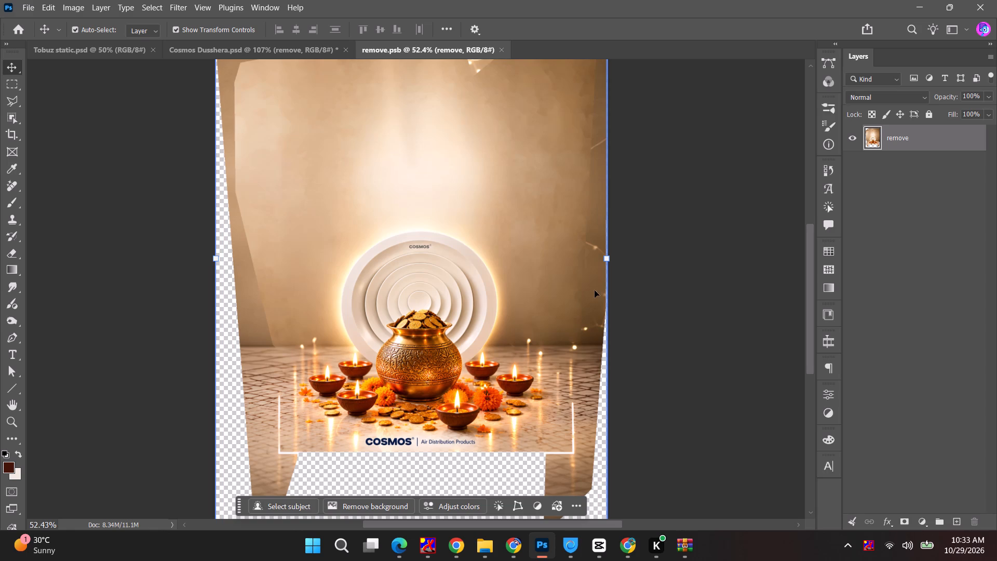
click(4, 78)
right_click(12, 70)
click(53, 79)
scroll(214, 175, up, 3)
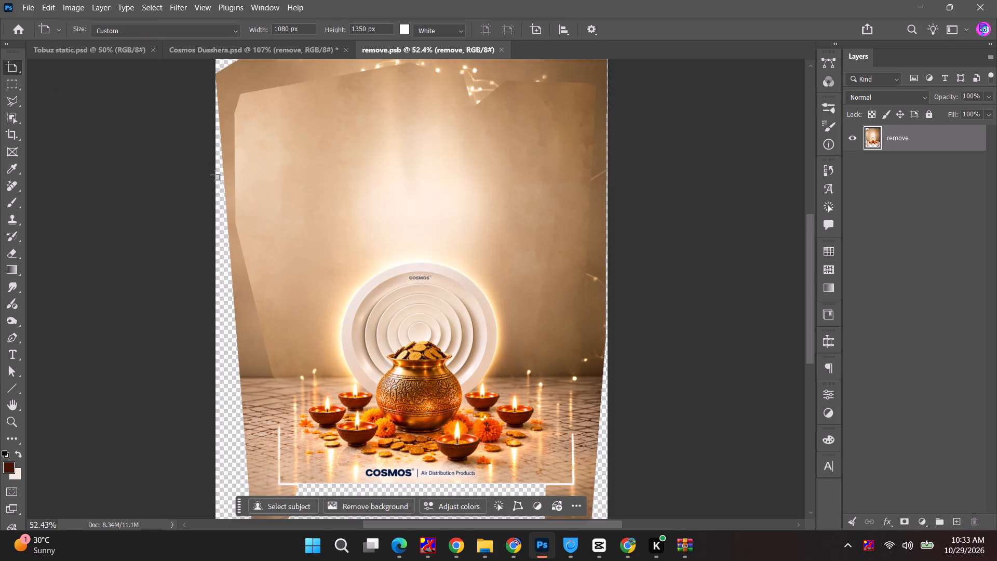
scroll(214, 175, up, 2)
scroll(304, 317, down, 3)
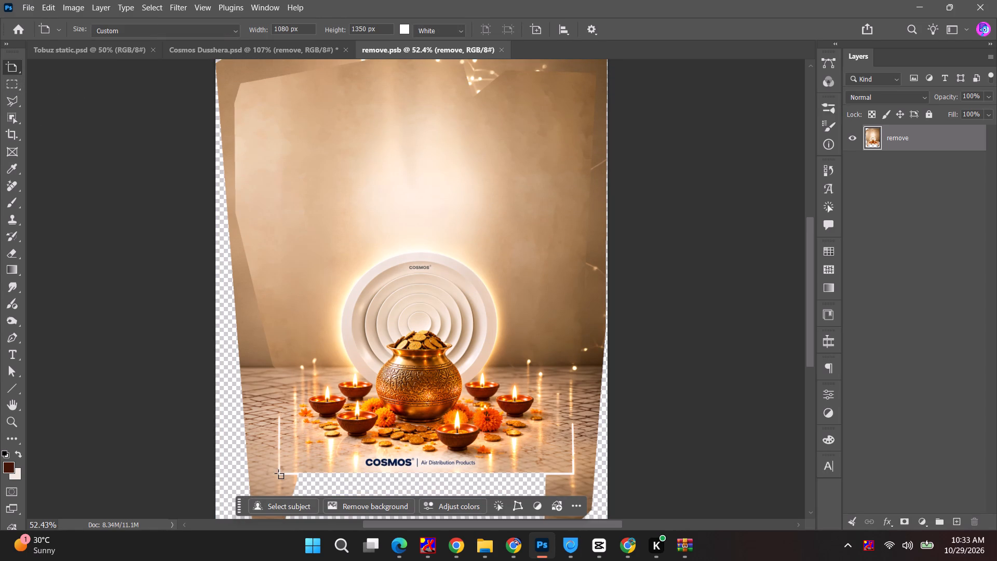
drag(279, 473, 572, 310)
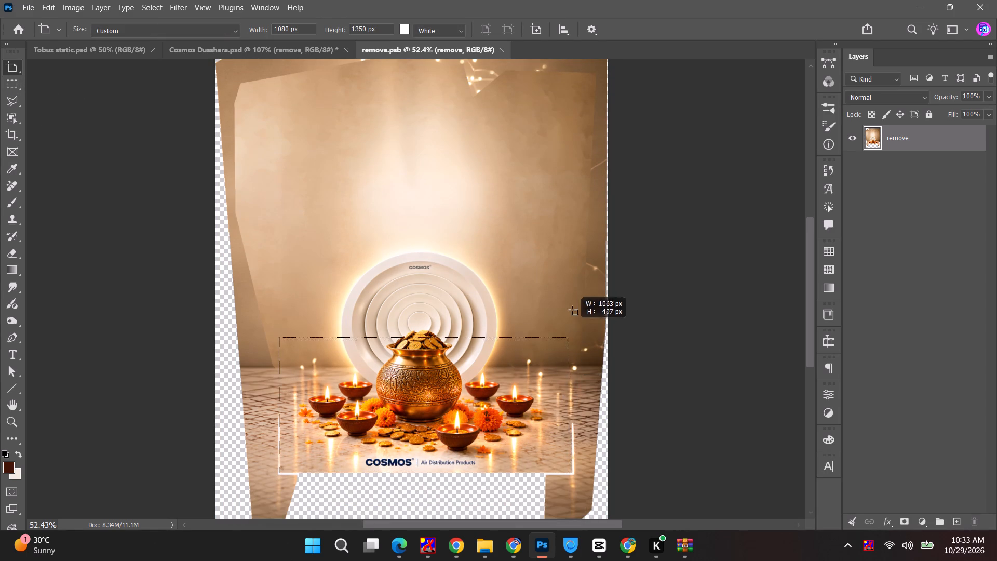
drag(572, 310, 571, 87)
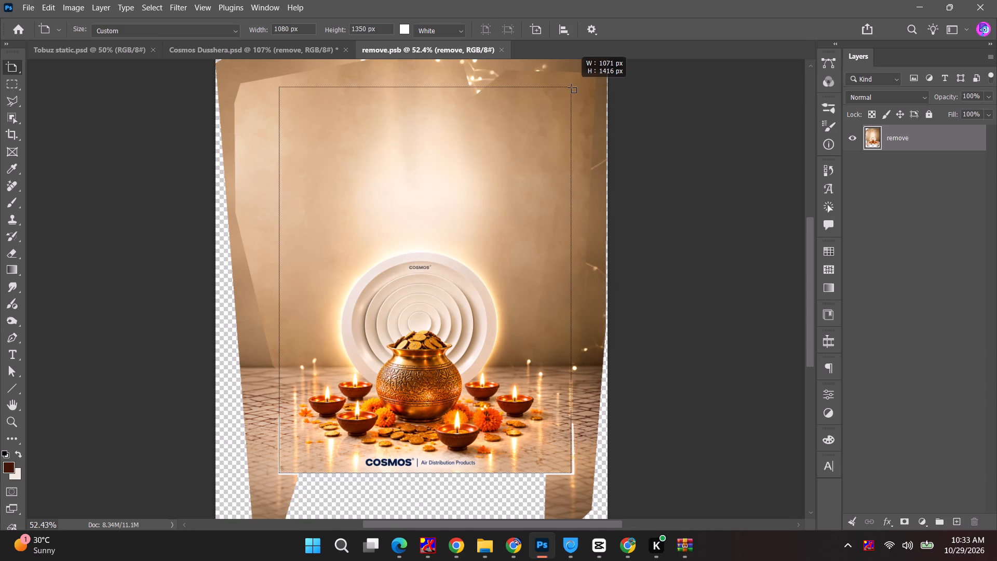
drag(571, 87, 571, 98)
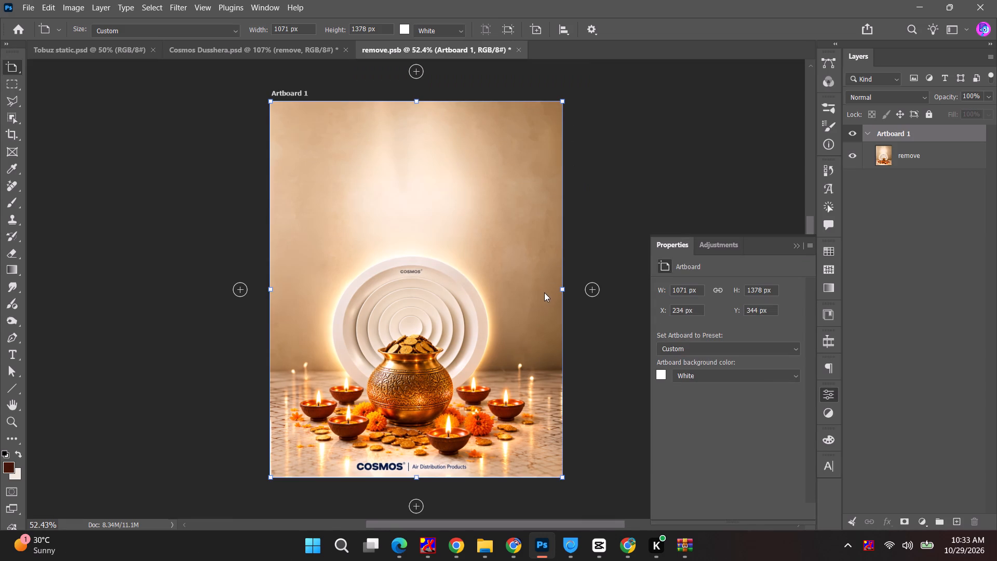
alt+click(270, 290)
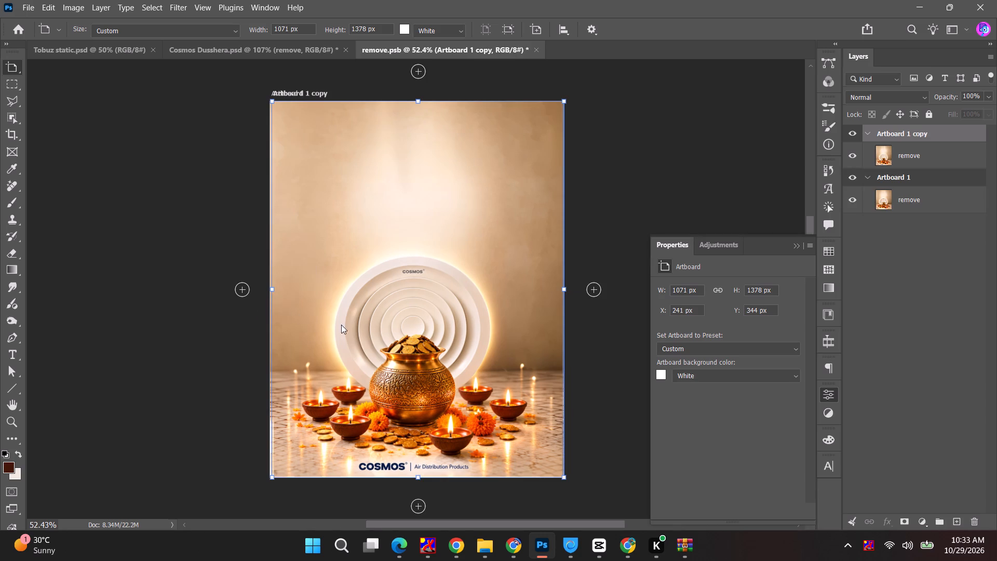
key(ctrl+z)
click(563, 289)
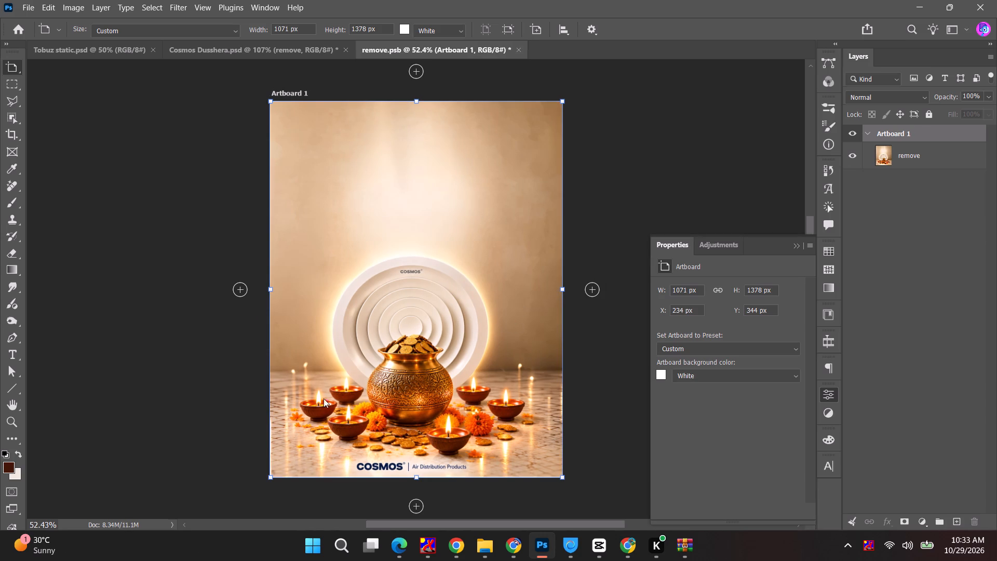
Select the COSMOS | Air Distribution Products logo strip with the Rectangular Marquee and replace it using Generative Fill without a prompt.
click(14, 79)
alt+scroll(367, 419, up, 4)
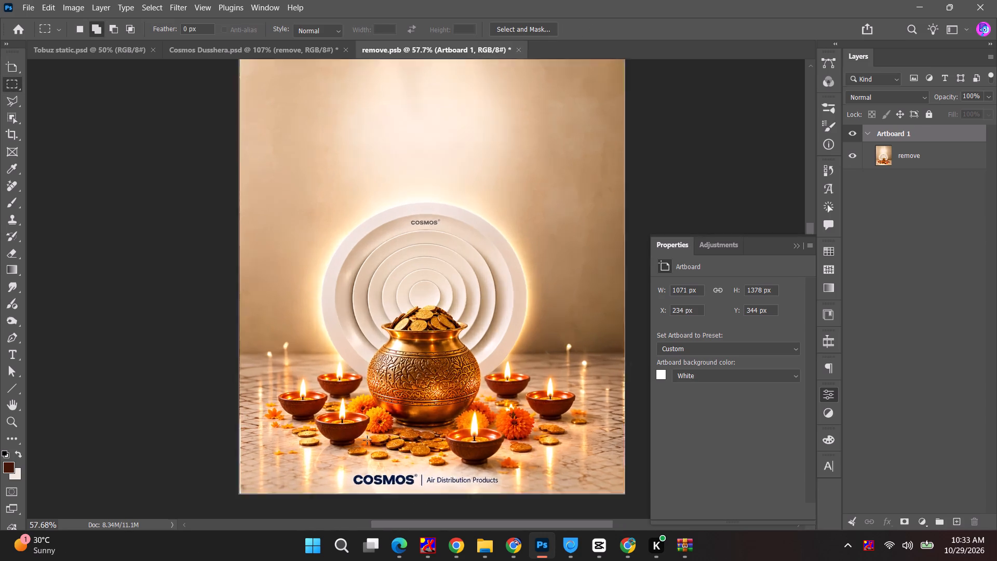
alt+scroll(367, 440, up, 6)
key(space)
key(space)
key(space)
key(space)
key(space)
key(space)
key(space)
key(space)
key(space)
drag(436, 434, 432, 261)
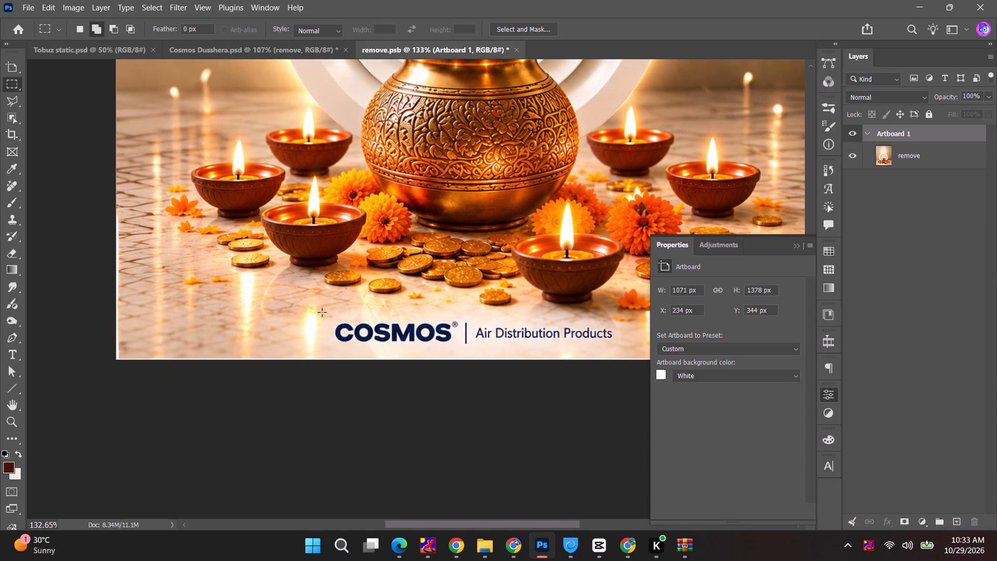
drag(322, 312, 622, 405)
drag(290, 319, 521, 416)
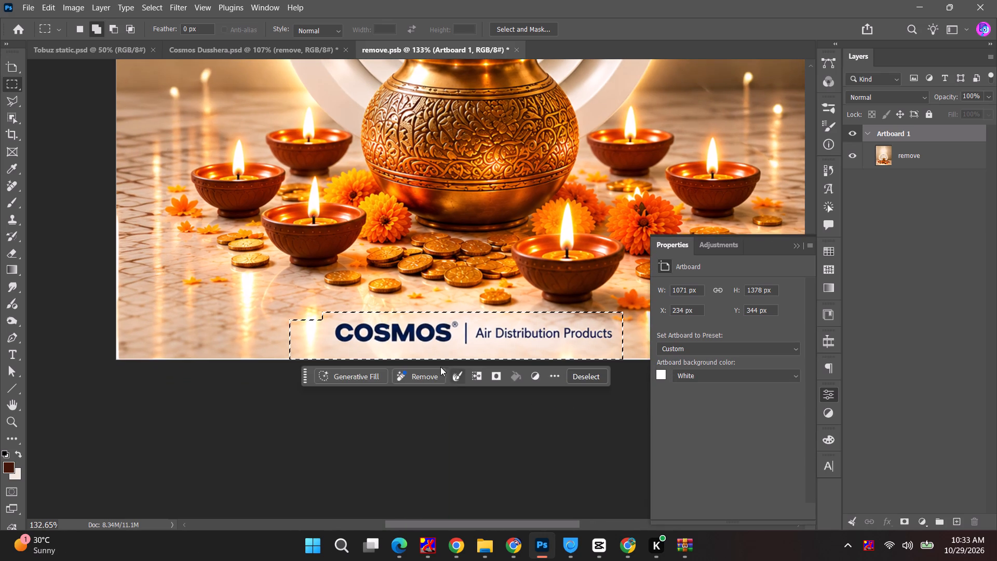
key(space)
drag(360, 304, 191, 303)
drag(448, 323, 467, 363)
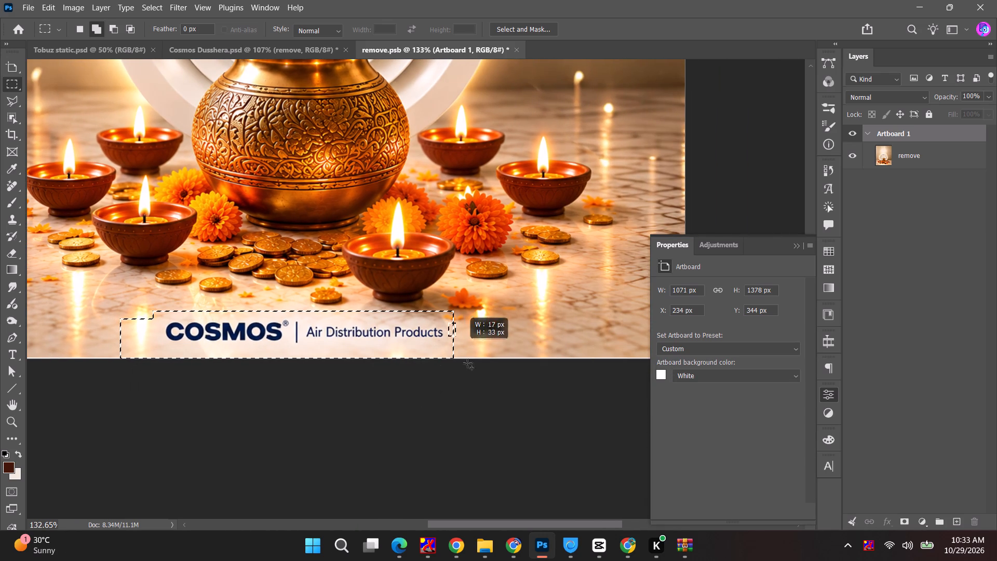
drag(467, 363, 477, 375)
click(187, 379)
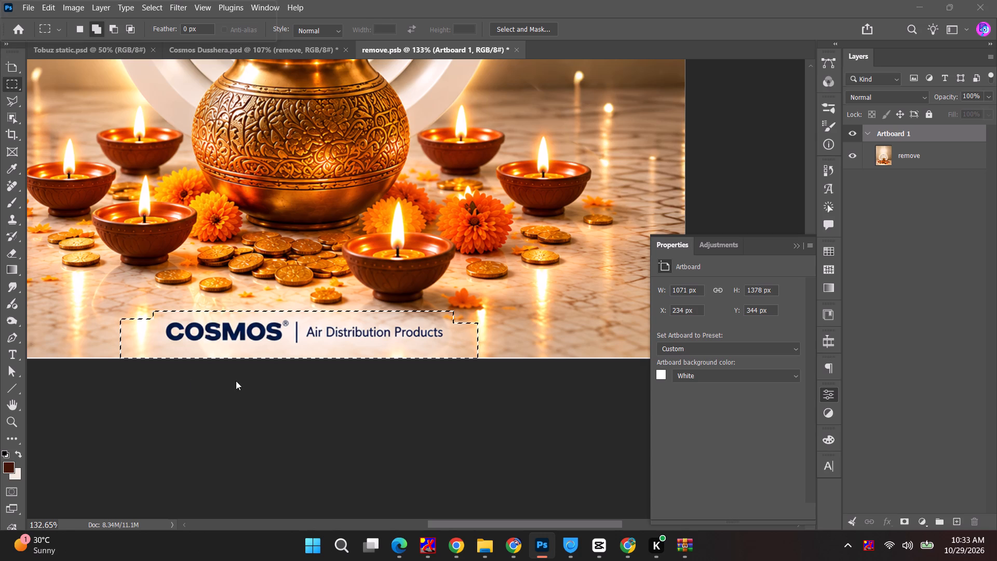
click(401, 397)
Compare the Generative Fill results on the floor, choose the third variation and generate another set of variations.
alt+scroll(406, 314, down, 4)
key(space)
key(space)
key(space)
key(space)
key(space)
key(space)
key(space)
drag(208, 264, 290, 295)
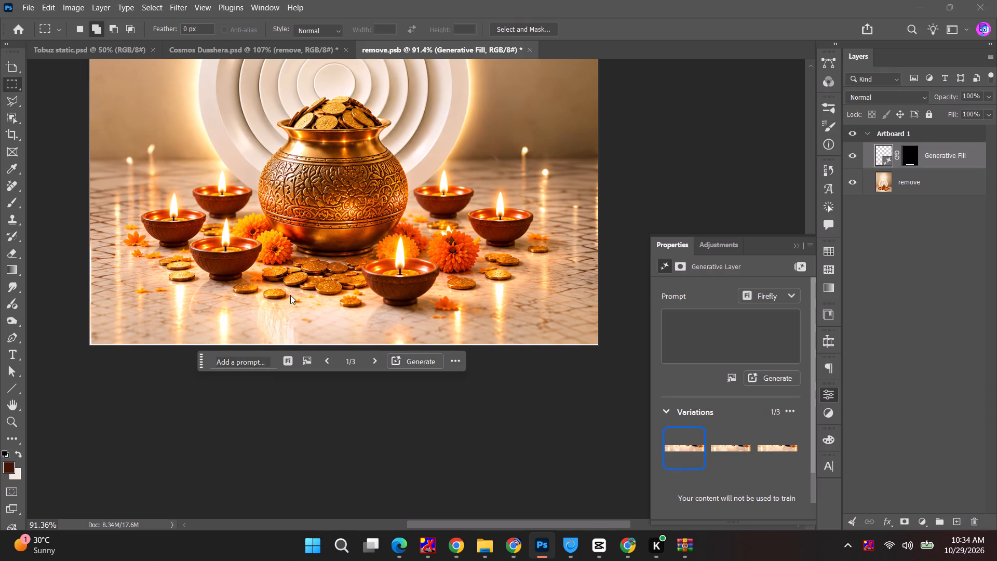
click(718, 449)
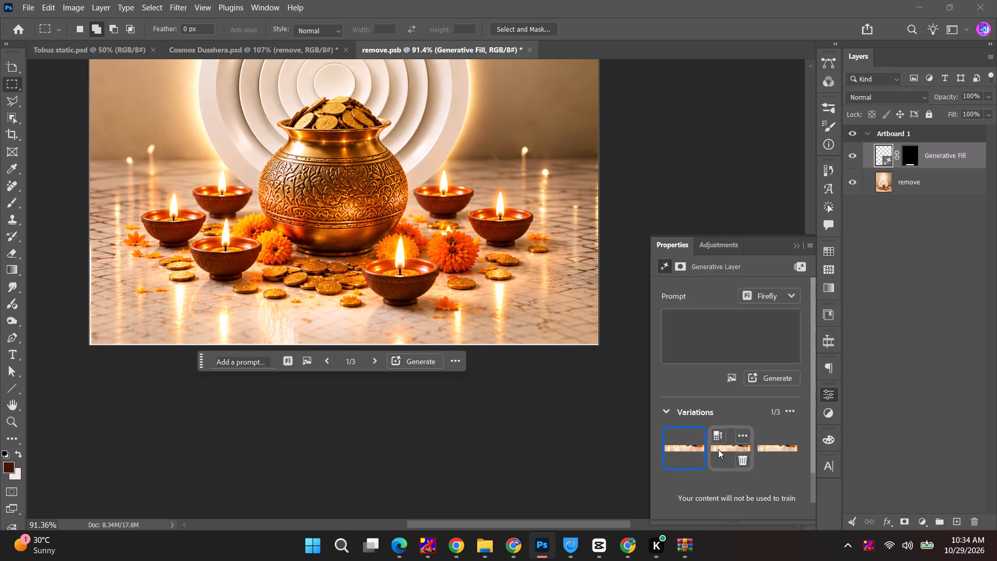
click(761, 455)
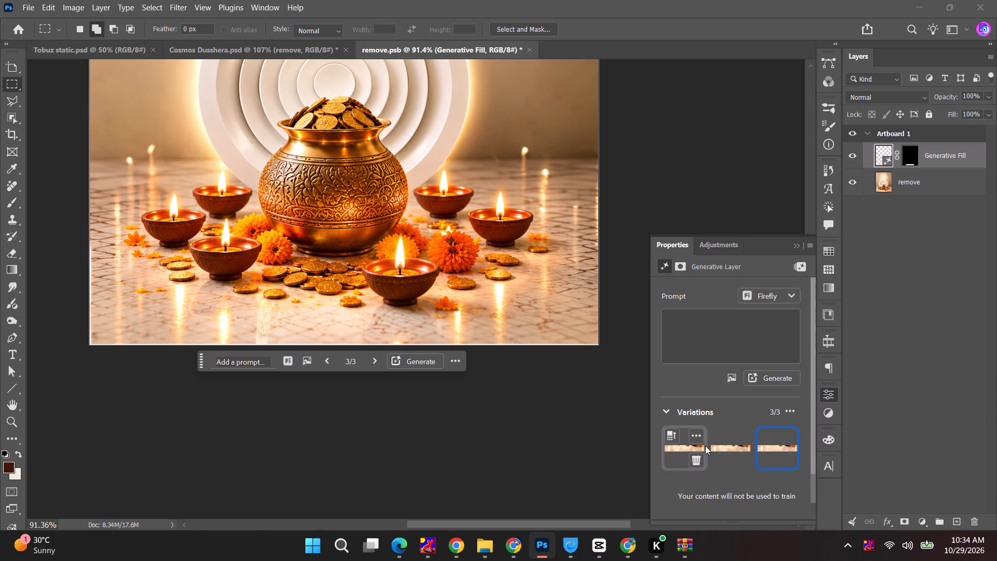
click(765, 380)
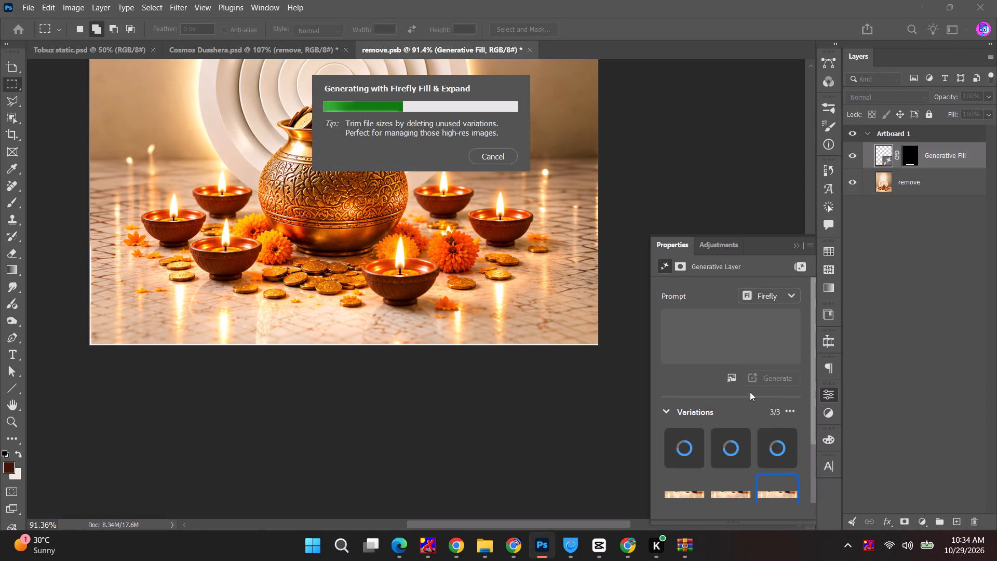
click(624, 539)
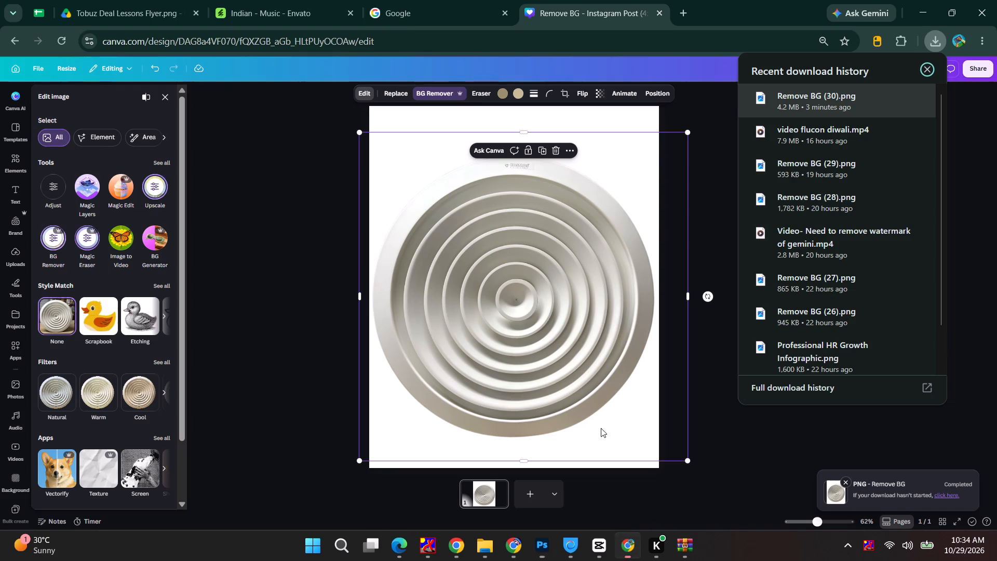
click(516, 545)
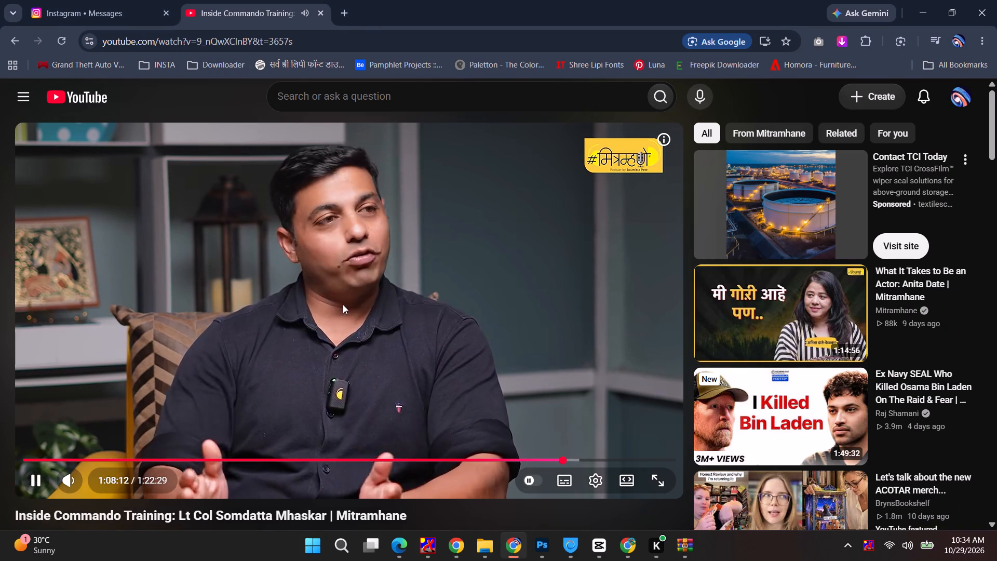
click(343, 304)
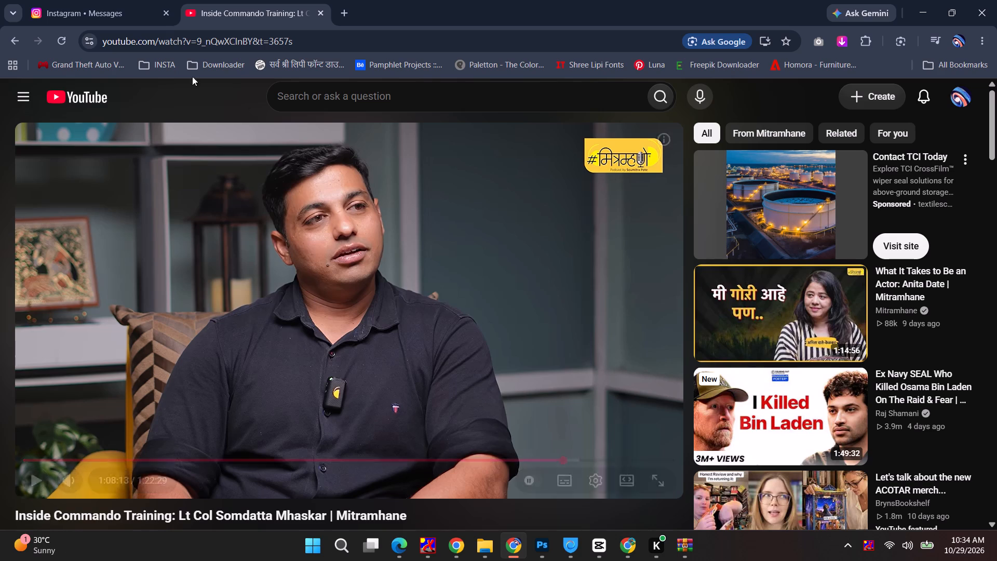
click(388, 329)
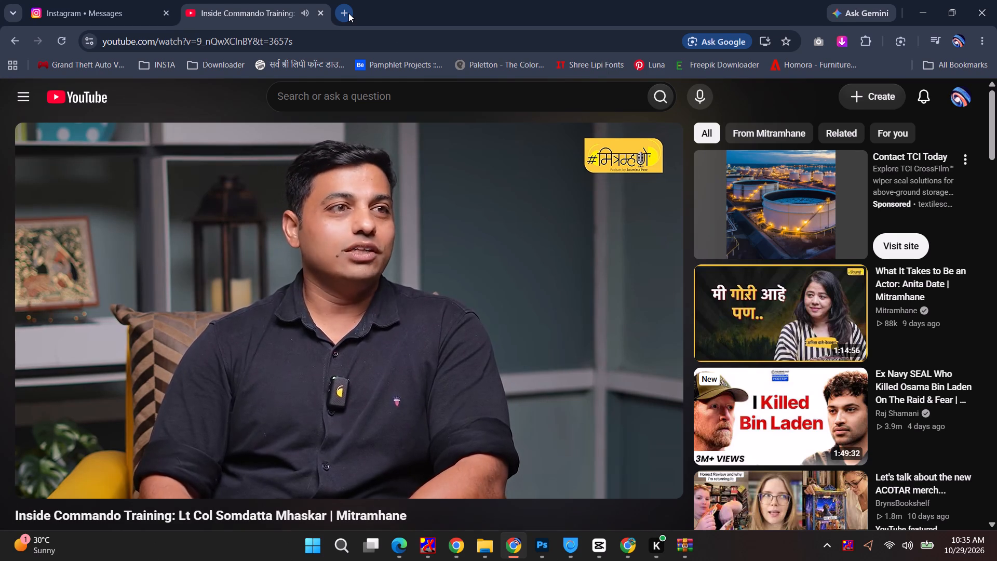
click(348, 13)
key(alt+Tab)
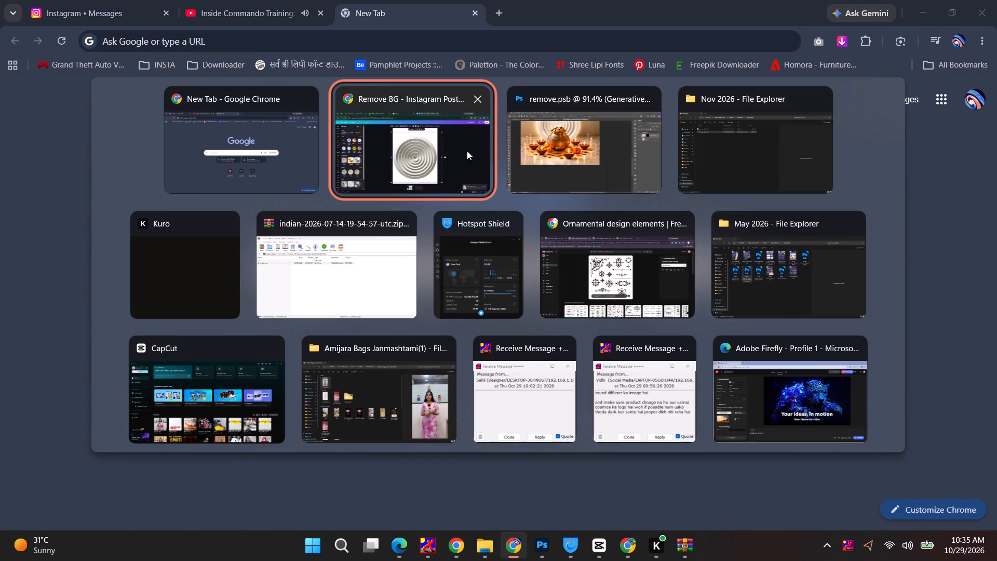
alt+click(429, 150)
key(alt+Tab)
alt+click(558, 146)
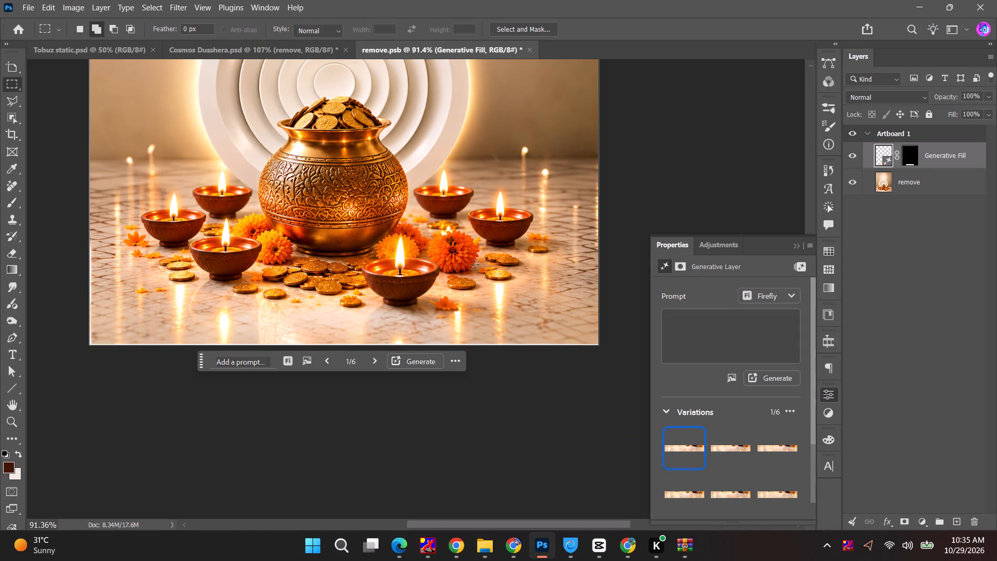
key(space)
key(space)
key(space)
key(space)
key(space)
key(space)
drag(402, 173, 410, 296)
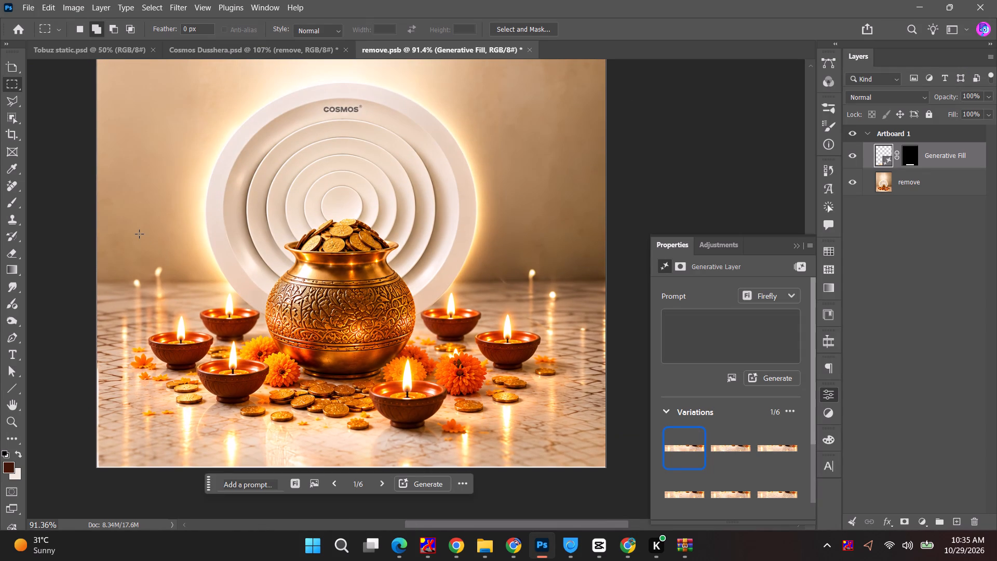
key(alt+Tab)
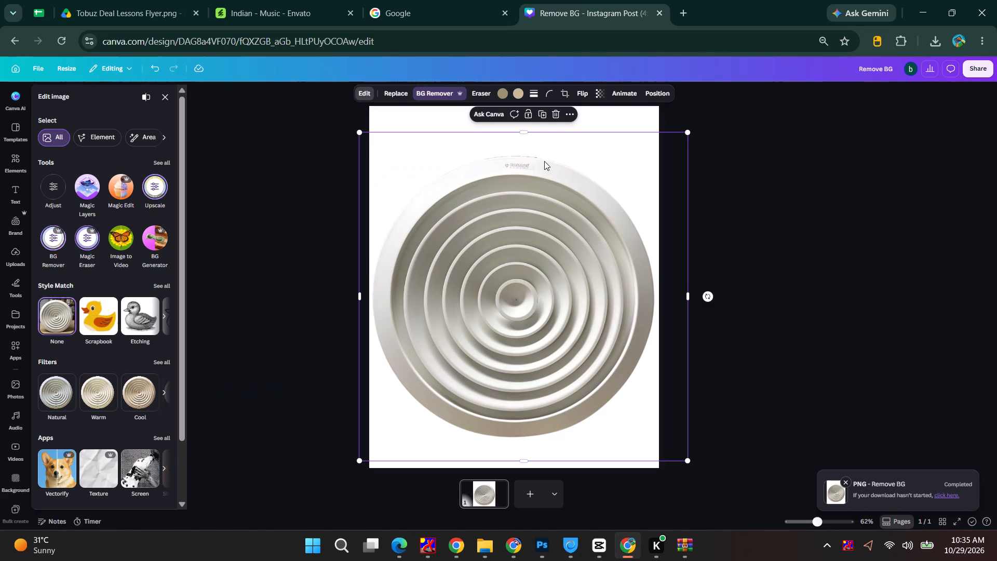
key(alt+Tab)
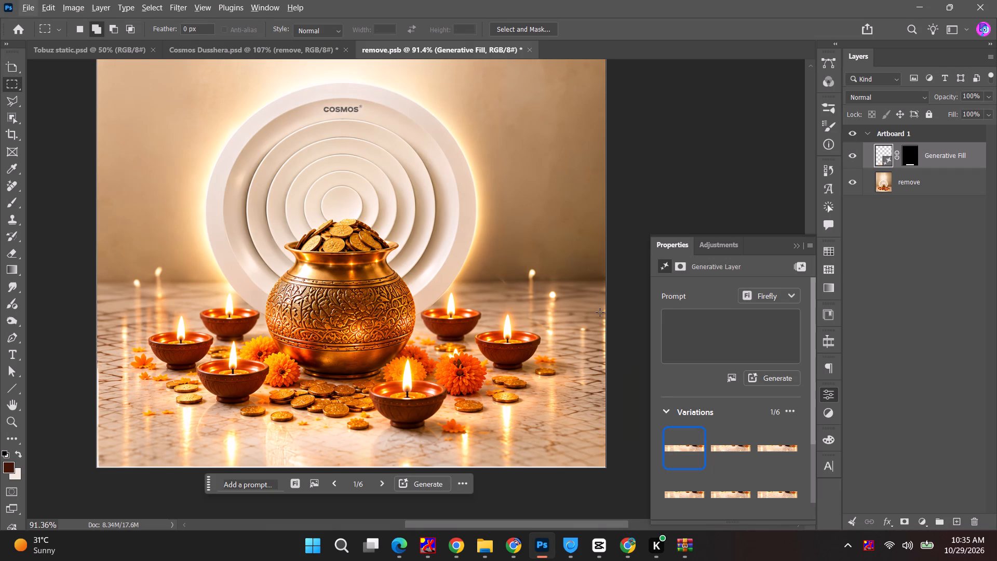
Place the Remove BG (30) diffuser image from the Downloads folder into the remove.psb artboard.
key(alt+Tab)
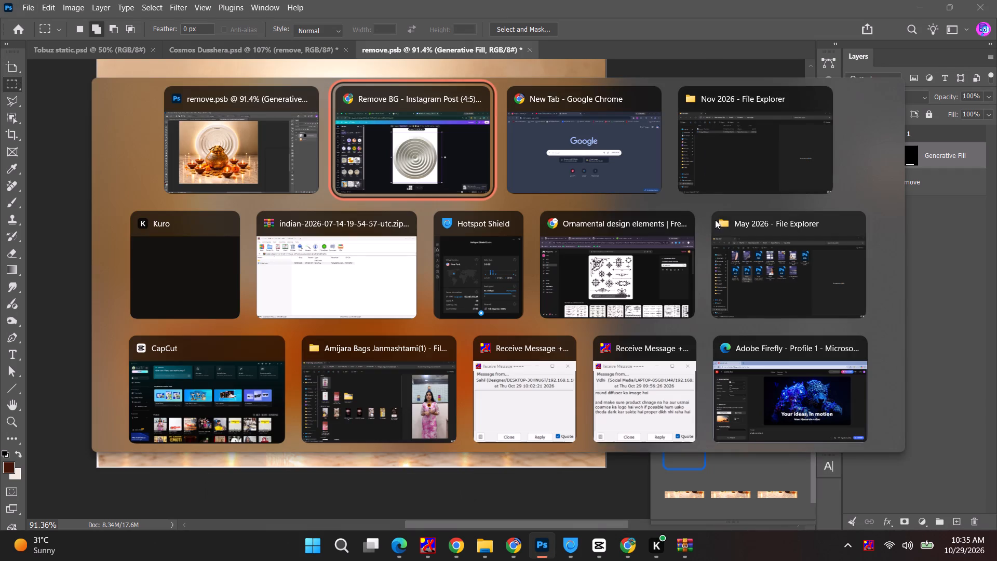
alt+click(764, 159)
click(62, 142)
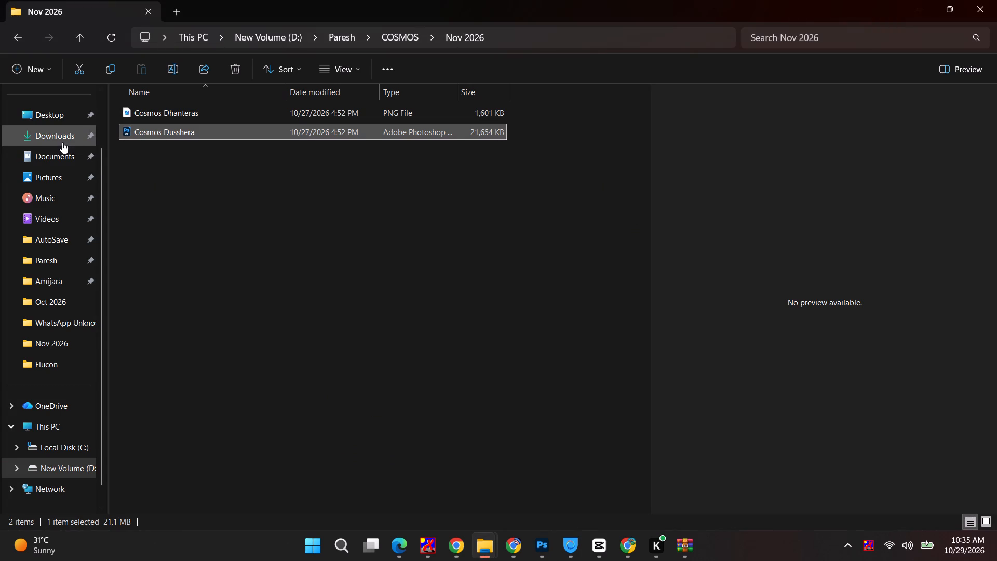
click(164, 155)
key(alt+Tab)
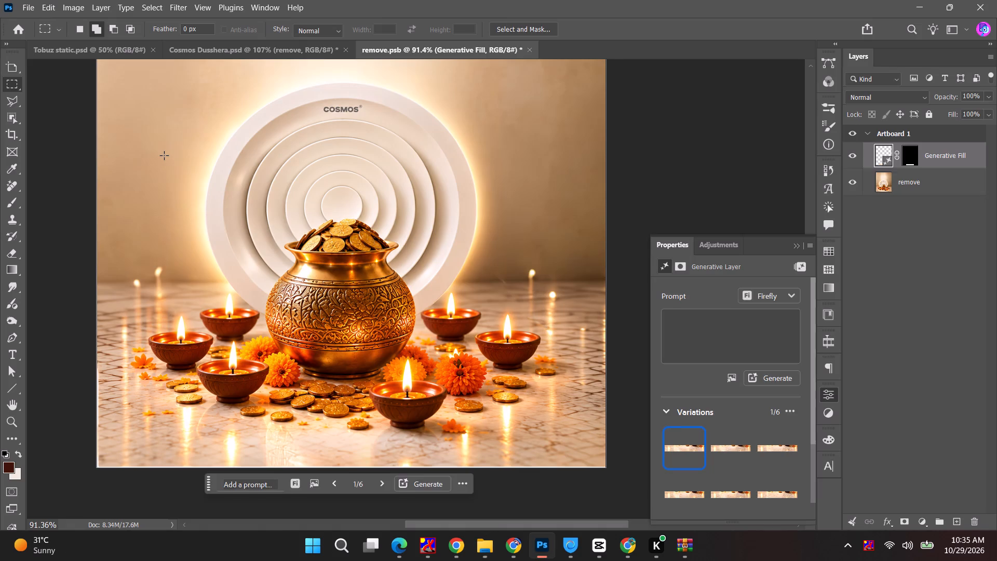
key(alt+Tab)
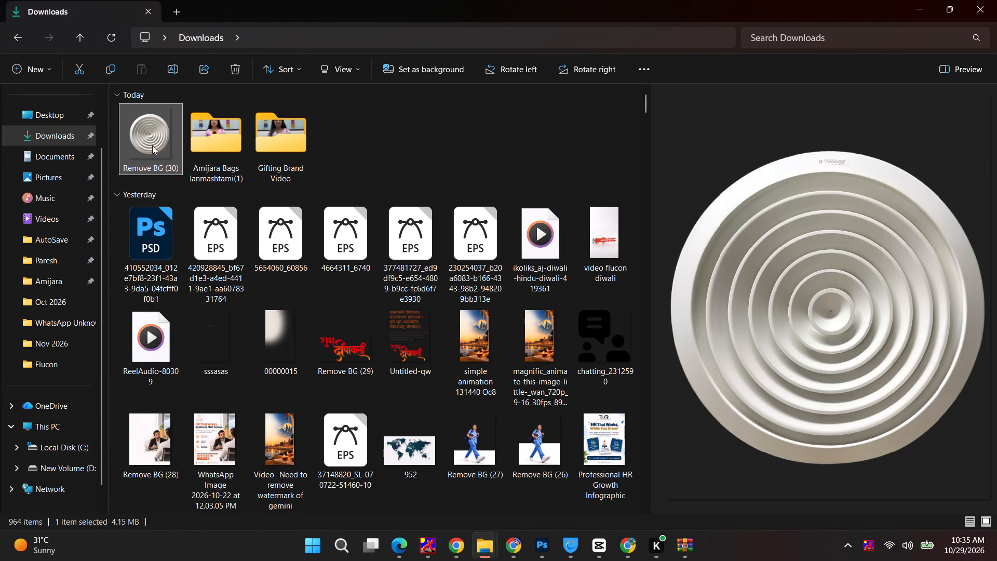
drag(153, 135, 289, 354)
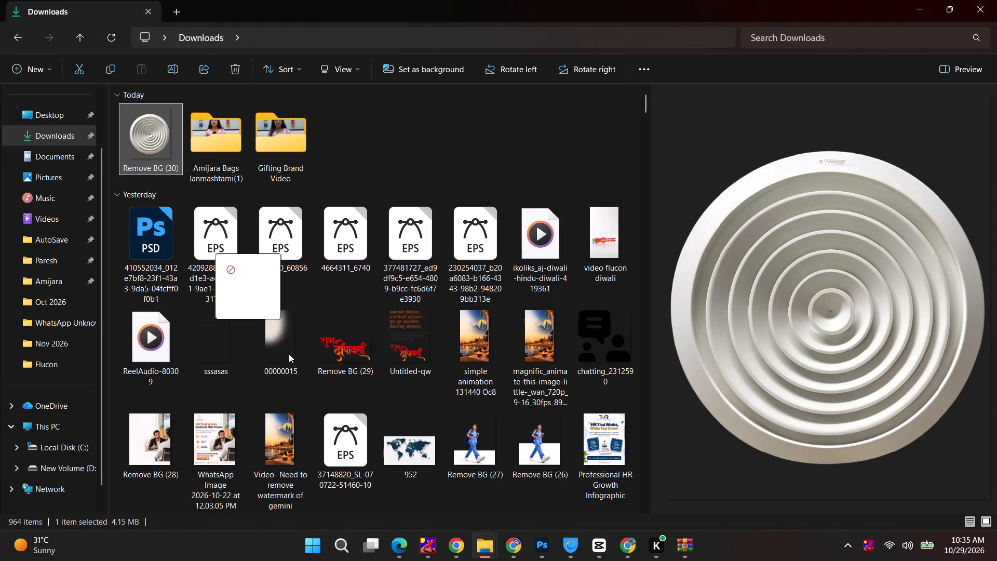
drag(289, 354, 386, 148)
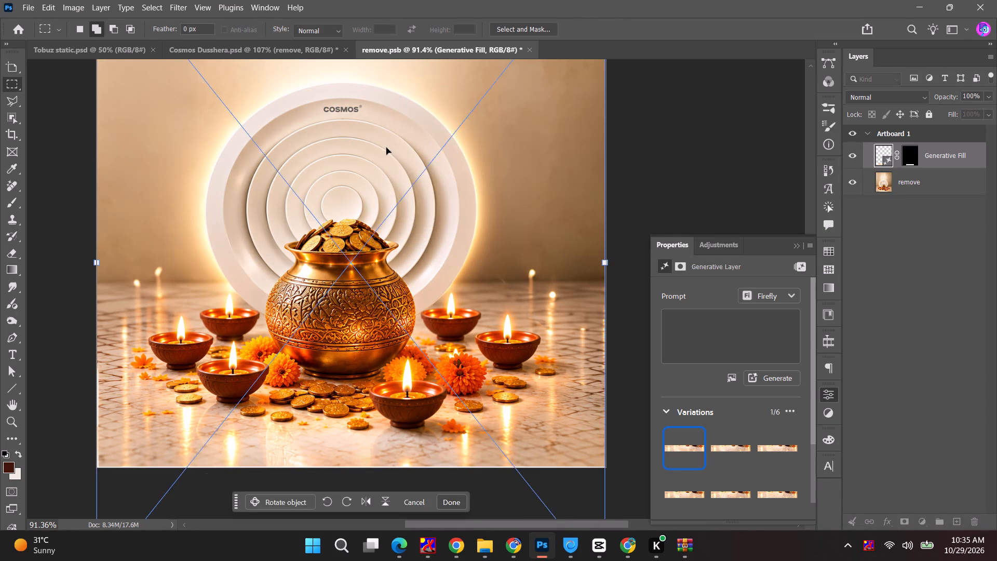
Scale the placed diffuser to about 18.11% and position it over the original diffuser behind the pot.
alt+scroll(397, 140, down, 5)
alt+click(526, 218)
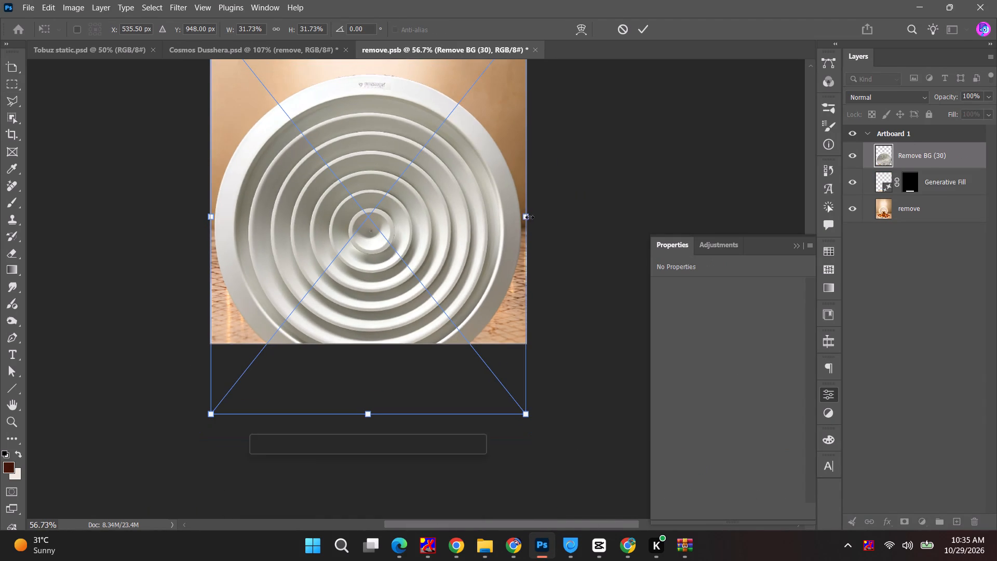
alt+shift+drag(530, 217, 467, 201)
drag(409, 201, 405, 175)
shift+drag(363, 310, 357, 290)
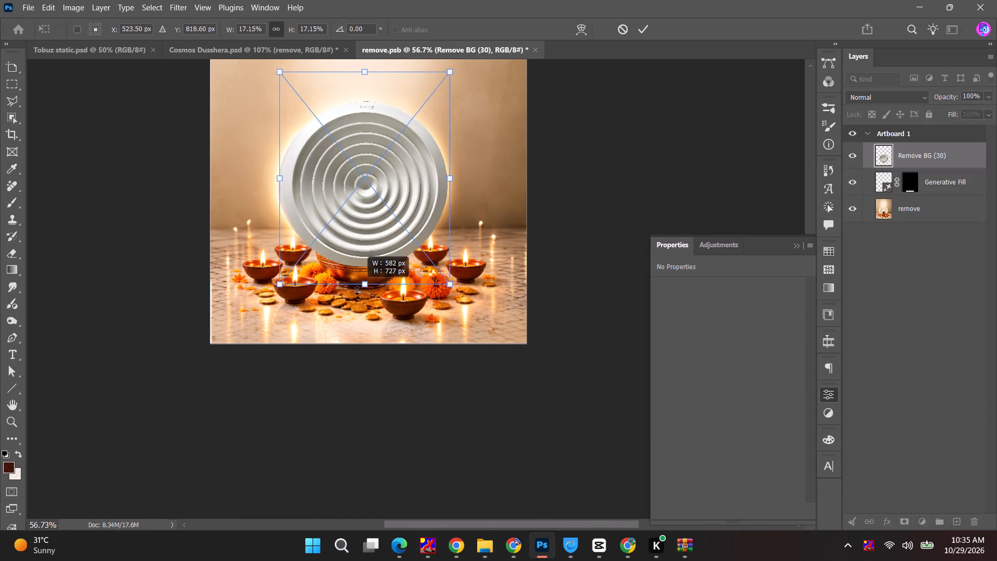
shift+drag(357, 290, 357, 298)
click(376, 207)
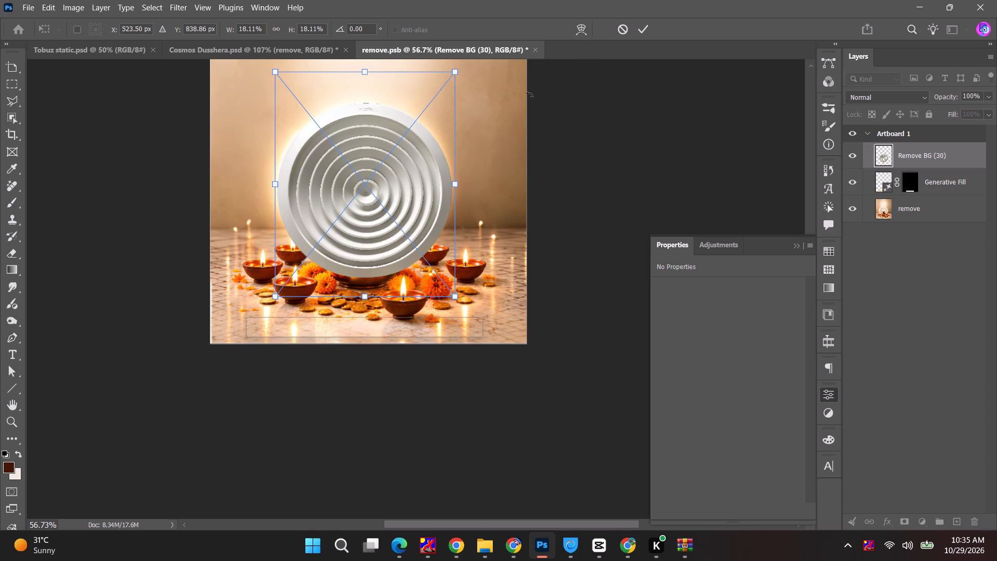
click(641, 26)
Hide the Remove BG (30) layer and select the pot, diyas, coins and foreground floor on the remove layer with Object Selection.
click(852, 156)
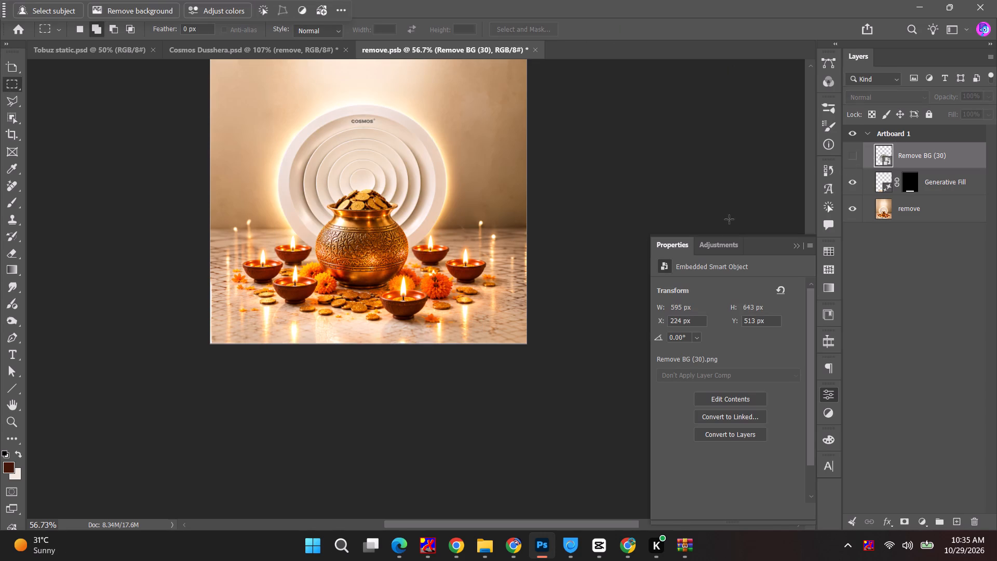
click(6, 122)
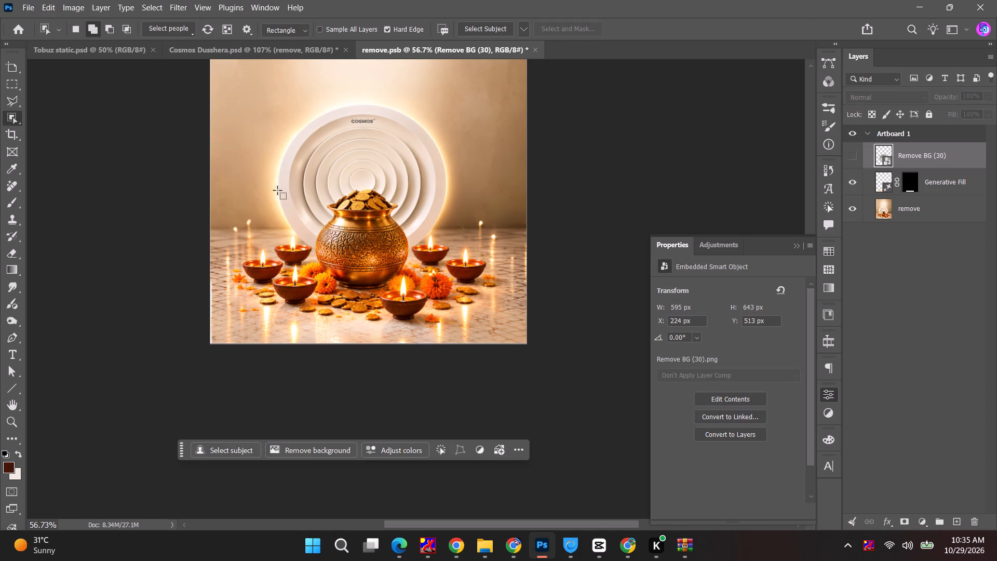
drag(181, 173, 585, 368)
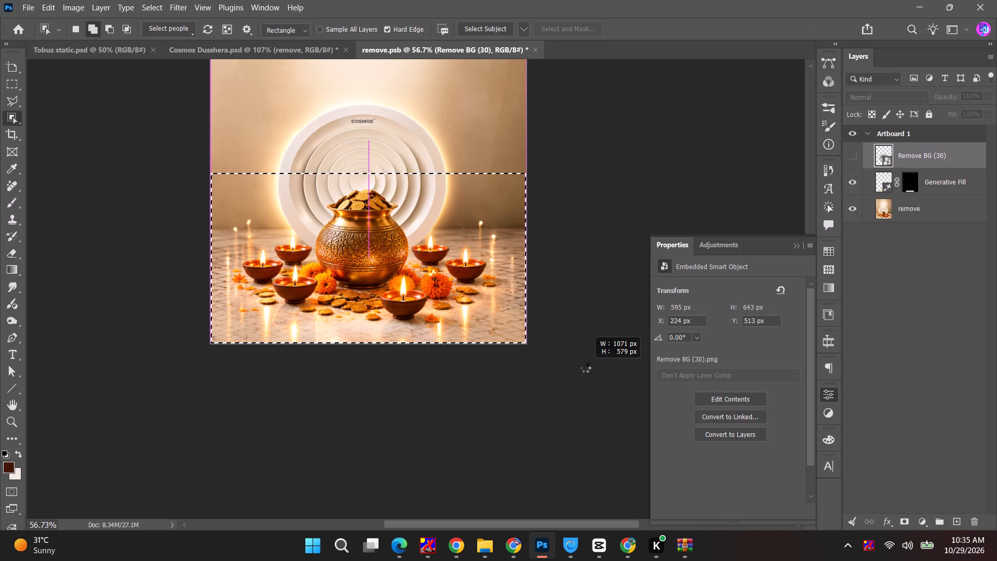
key(Escape)
click(920, 213)
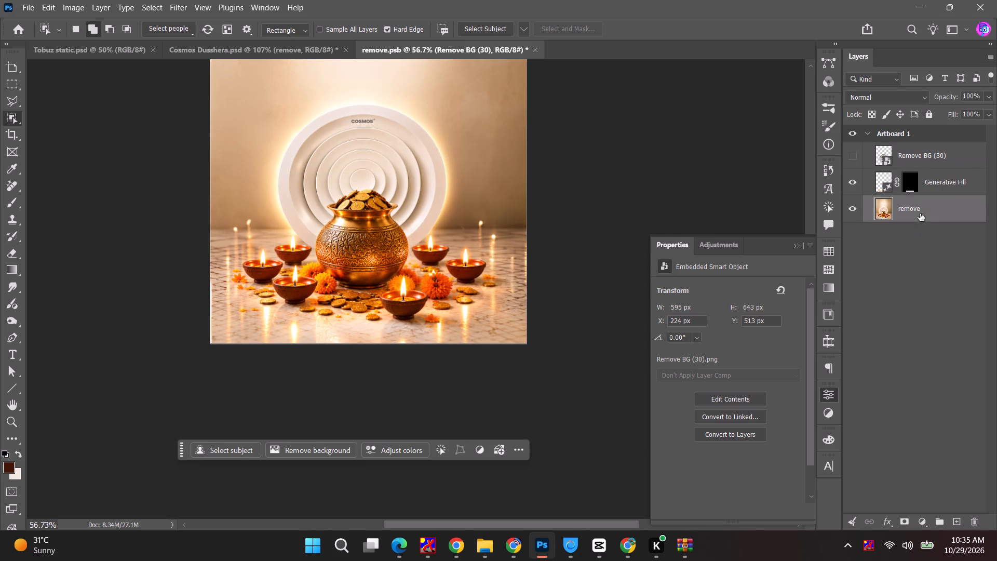
drag(172, 174, 654, 380)
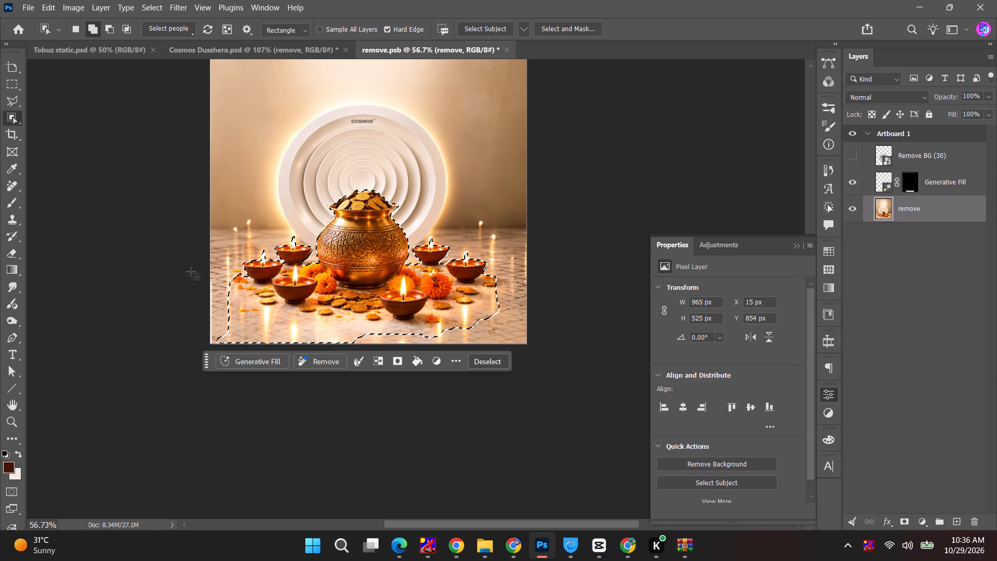
click(1, 81)
drag(203, 273, 636, 383)
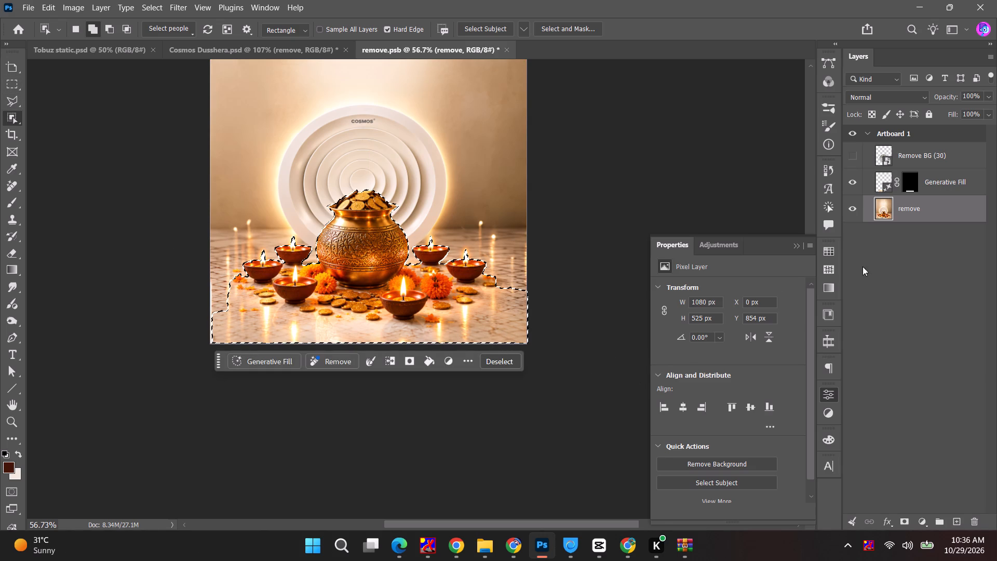
Copy the selected foreground to a new layer above Remove BG (30) and show the diffuser layer again.
alt+drag(925, 207, 929, 139)
key(ctrl+z)
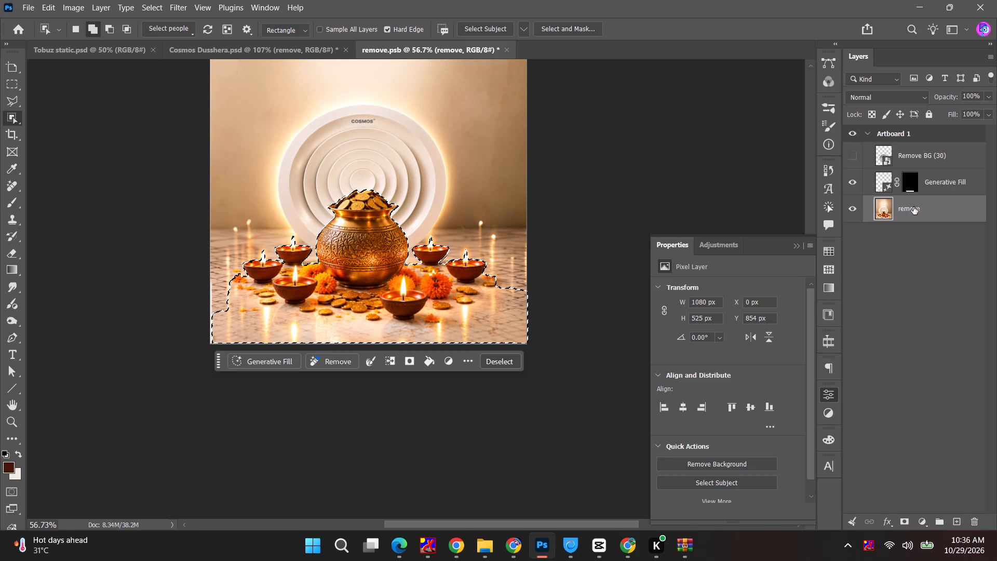
key(ctrl+j)
drag(917, 212, 919, 150)
click(849, 179)
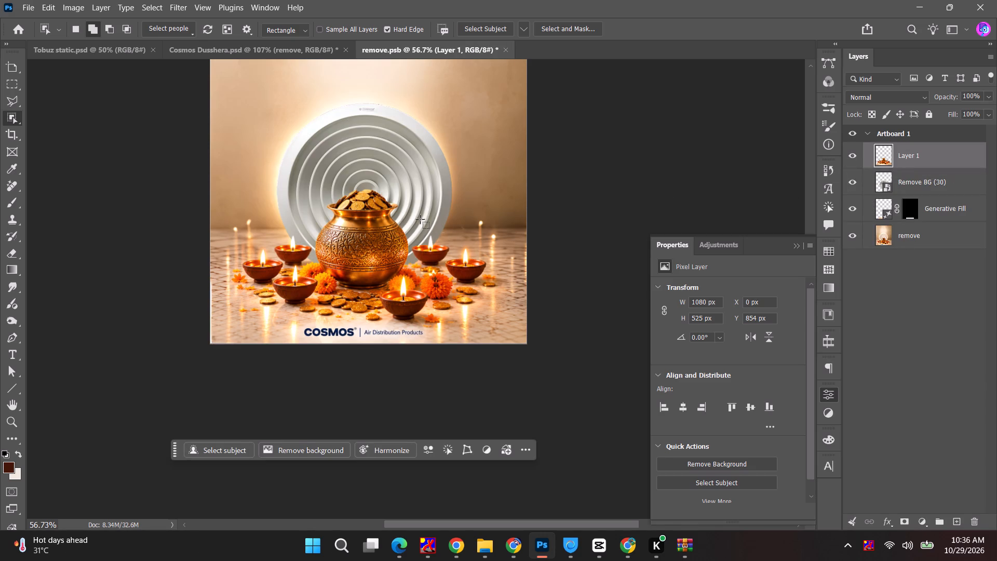
Duplicate the Generative Fill layer above Layer 1 so it covers the COSMOS logo strip on the floor.
click(14, 65)
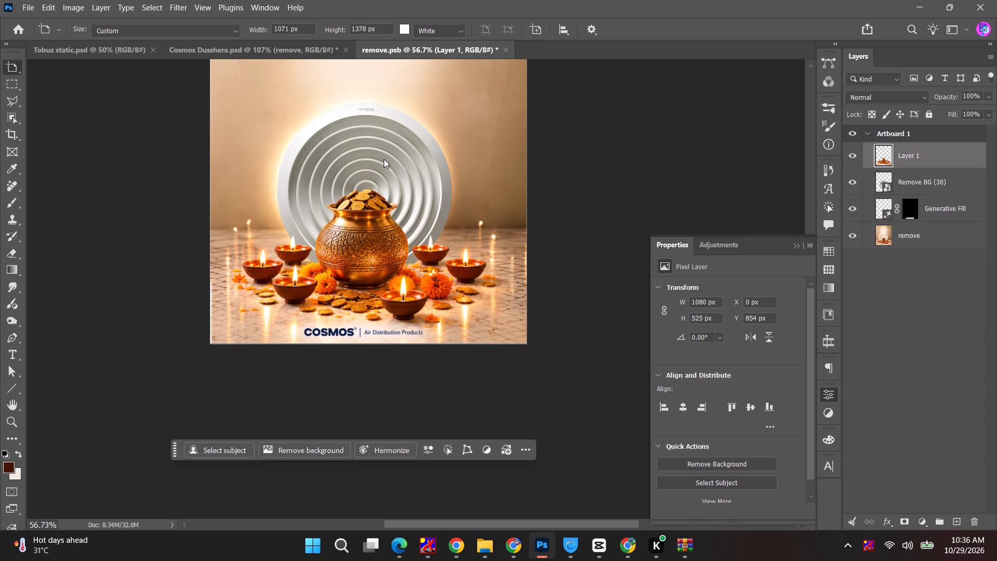
click(15, 71)
click(943, 213)
alt+drag(951, 205, 952, 132)
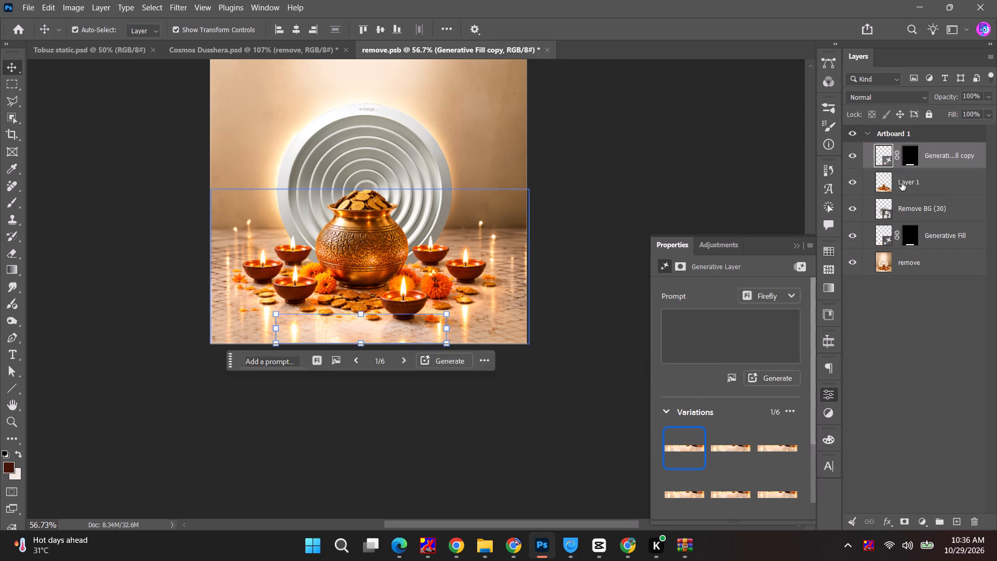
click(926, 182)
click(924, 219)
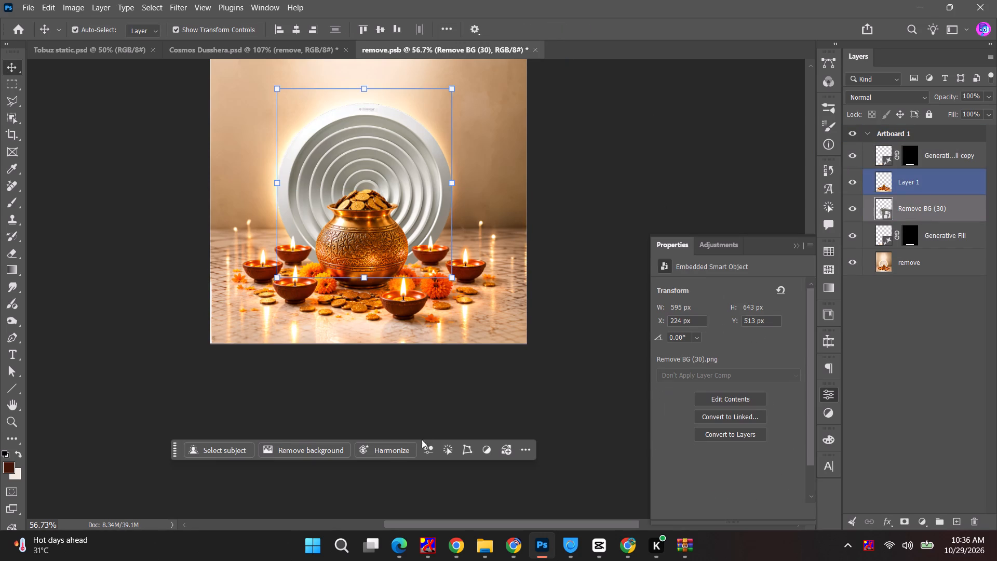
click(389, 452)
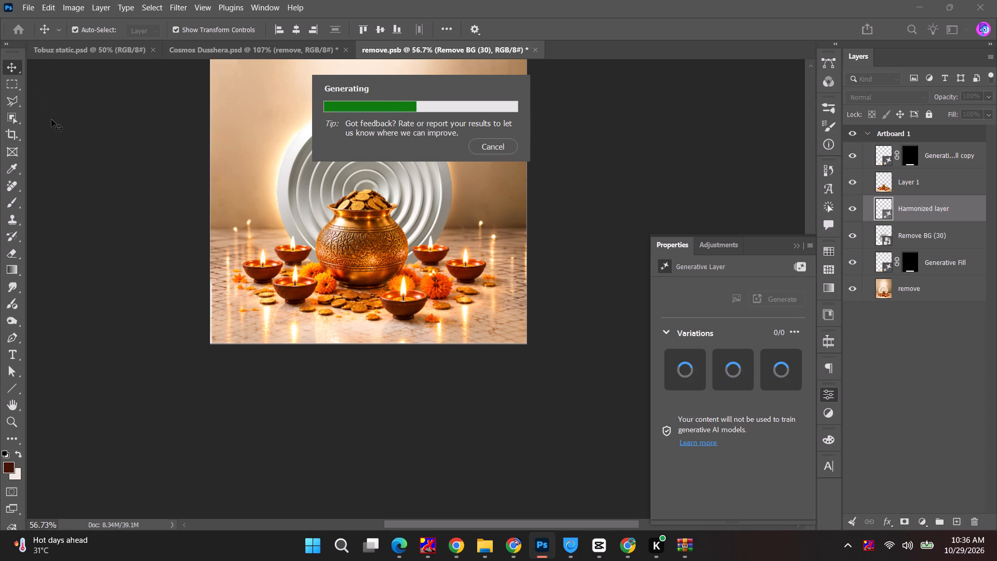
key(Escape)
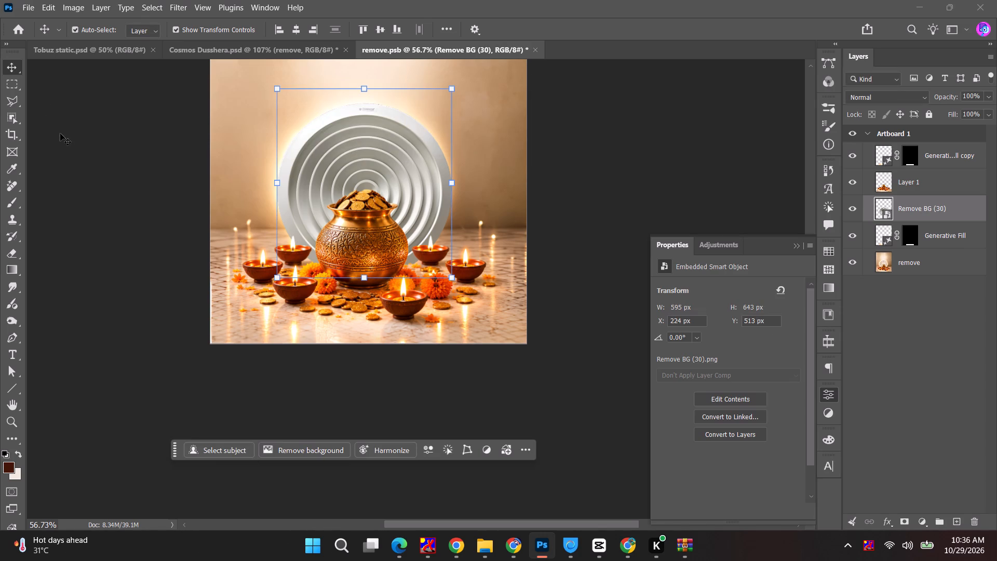
Scale the Remove BG (30) diffuser to 17.85% and check its fit against the original diffuser.
shift+click(363, 279)
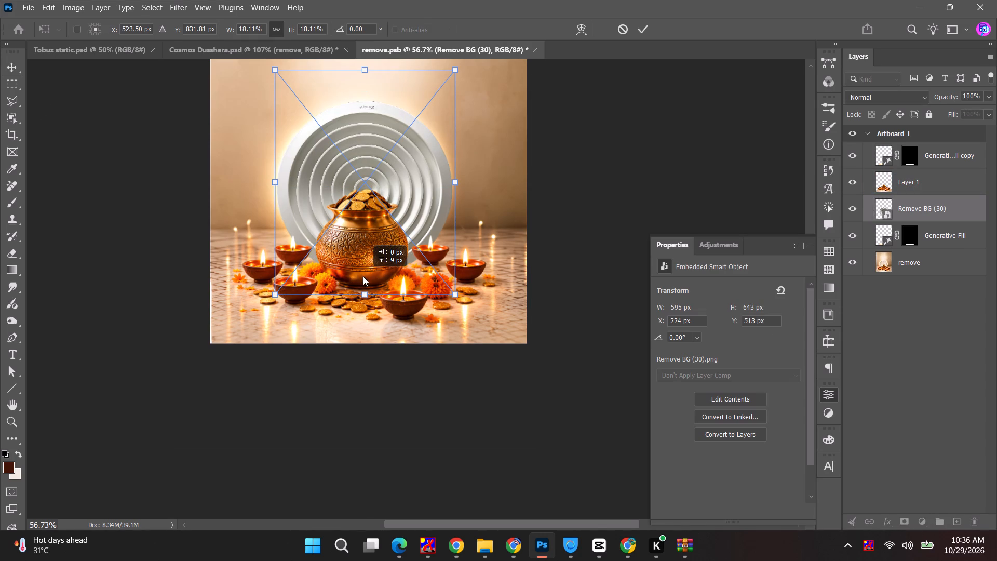
alt+shift+click(367, 297)
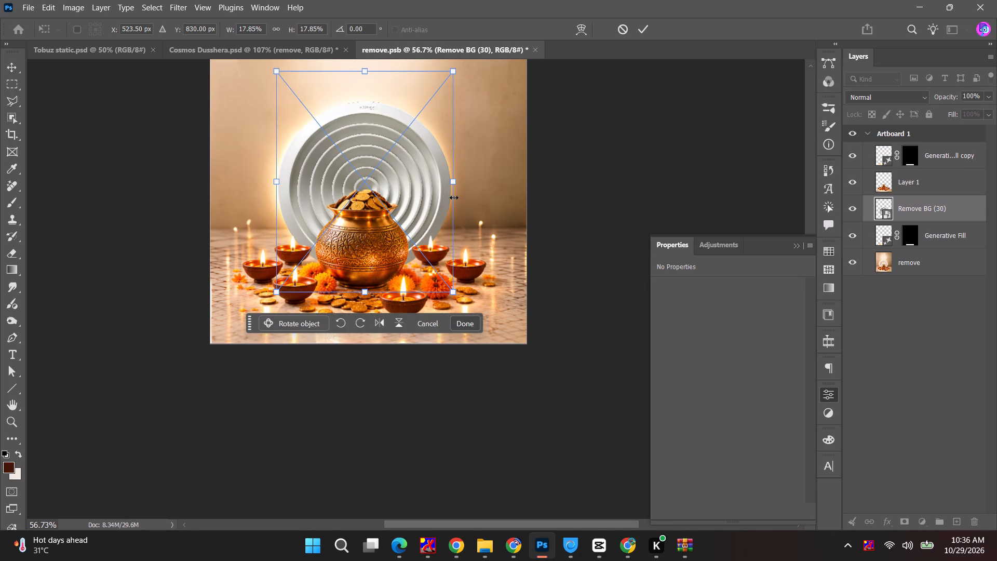
click(647, 17)
click(853, 211)
click(853, 211)
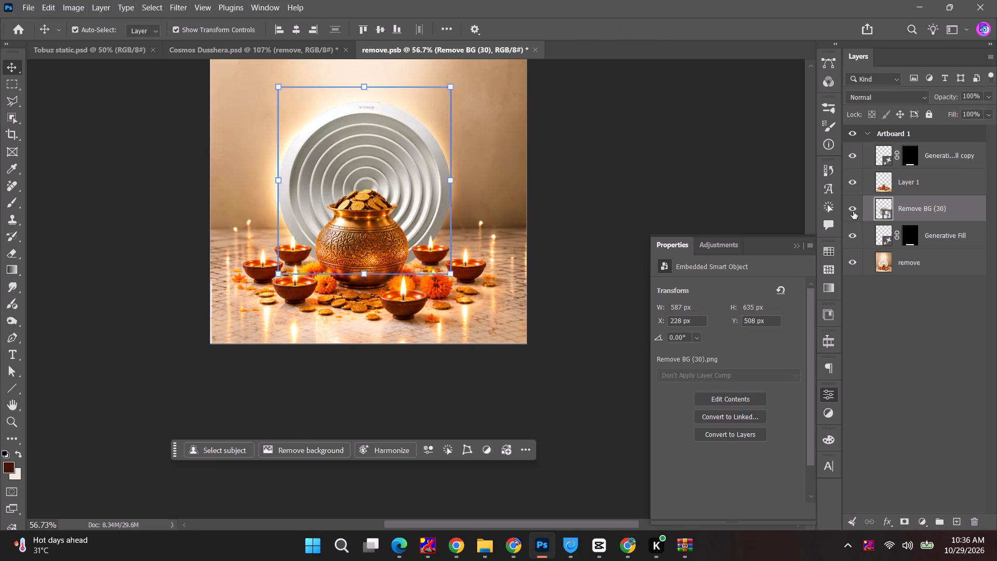
click(853, 211)
click(853, 211)
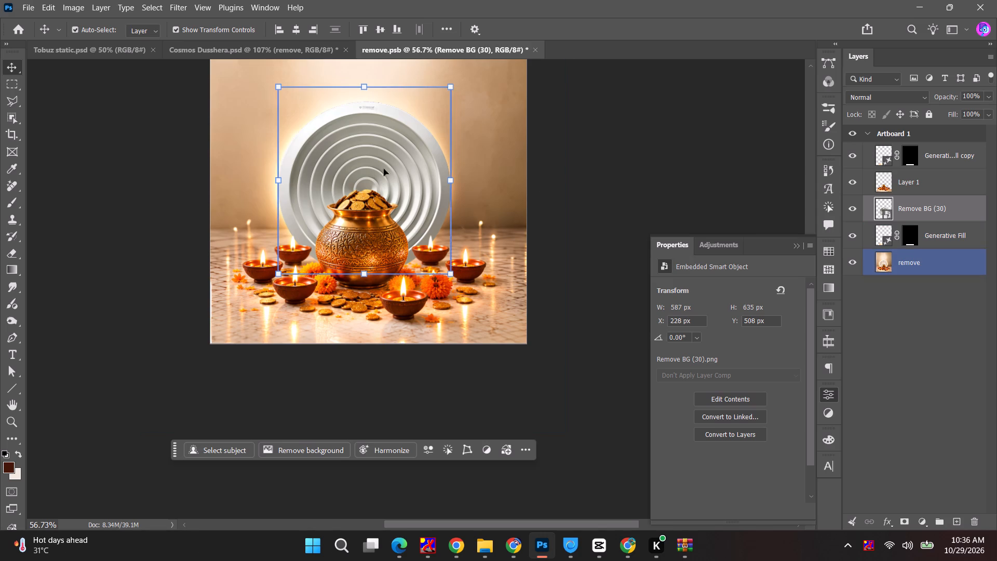
Inspect the diffuser's top edge up close and open the Remove BG (30) smart object's contents for editing.
click(722, 164)
click(381, 152)
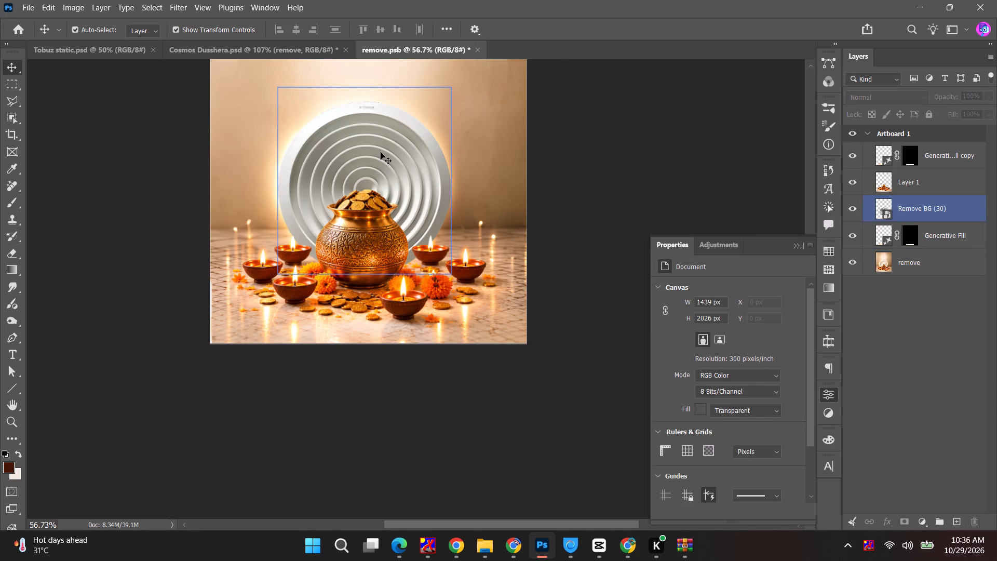
click(587, 142)
key(space)
drag(367, 109, 369, 138)
scroll(371, 144, up, 6)
alt+scroll(361, 199, up, 8)
click(373, 200)
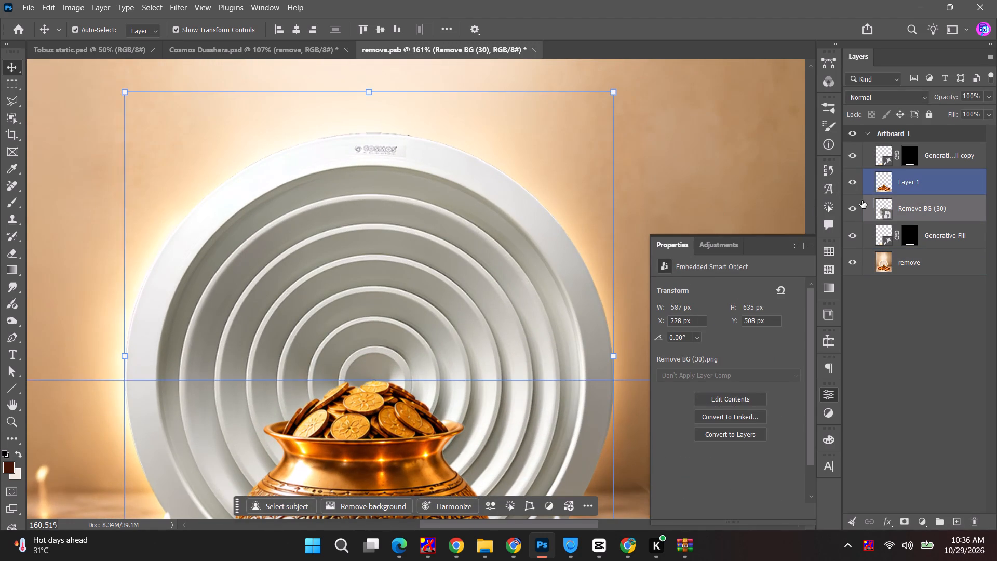
double_click(881, 202)
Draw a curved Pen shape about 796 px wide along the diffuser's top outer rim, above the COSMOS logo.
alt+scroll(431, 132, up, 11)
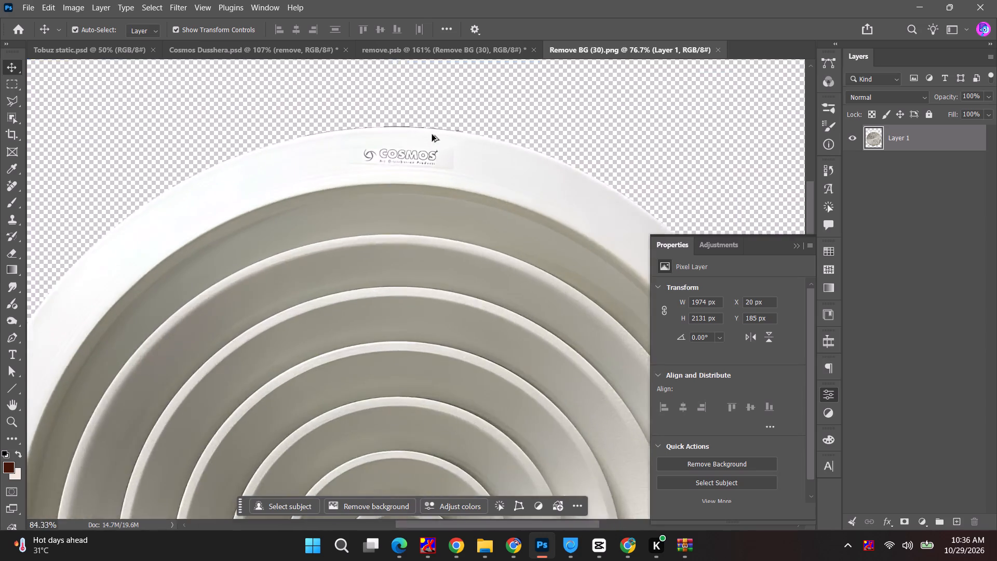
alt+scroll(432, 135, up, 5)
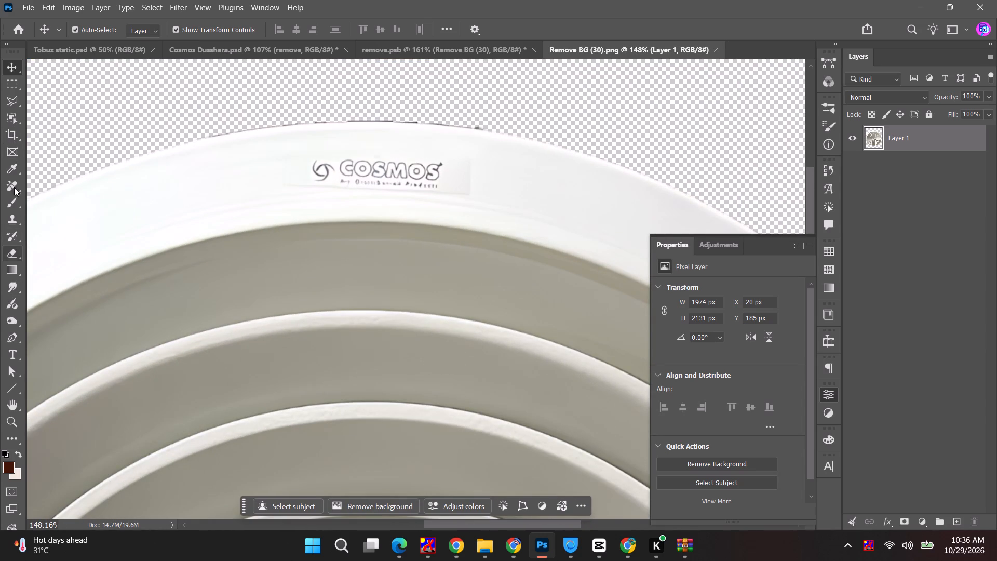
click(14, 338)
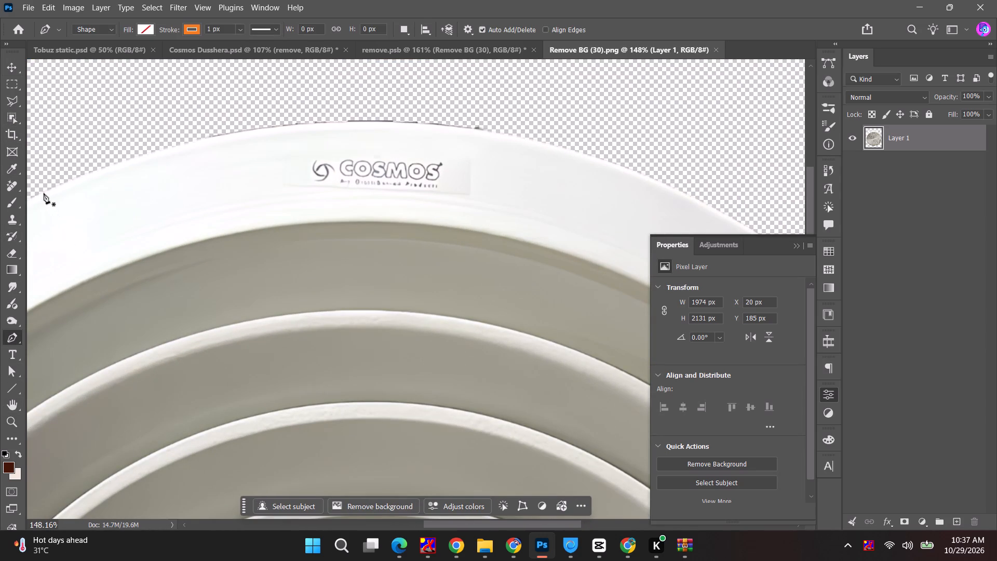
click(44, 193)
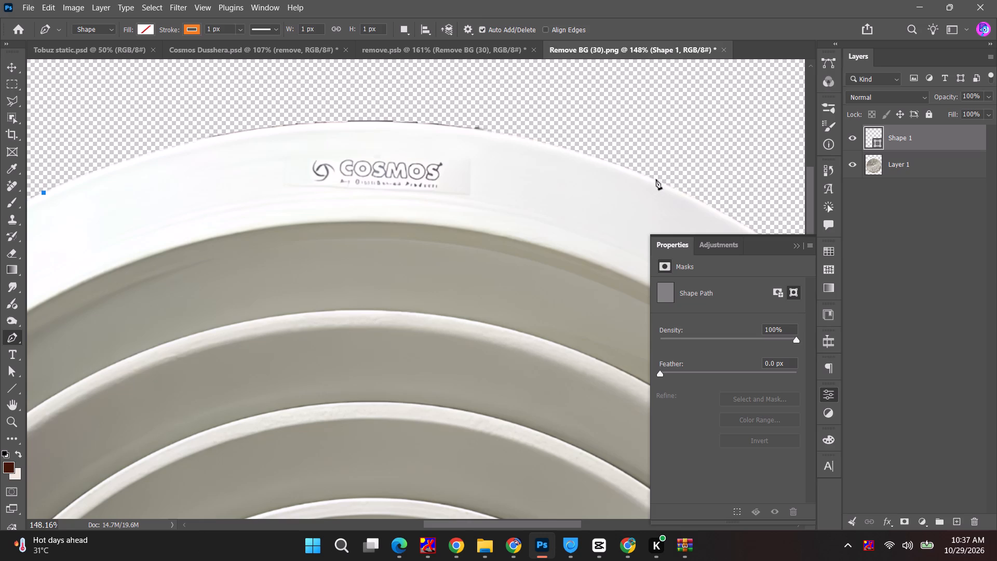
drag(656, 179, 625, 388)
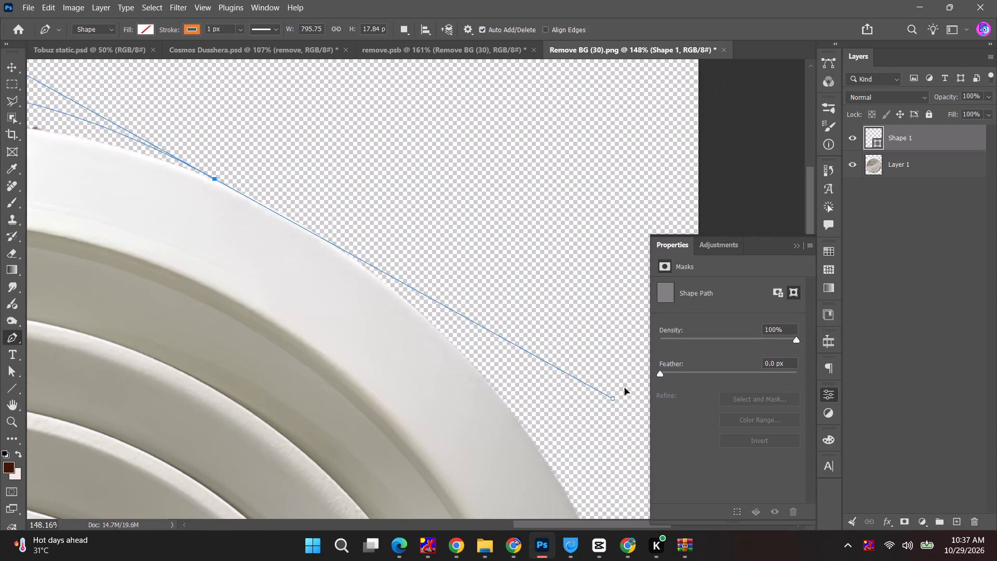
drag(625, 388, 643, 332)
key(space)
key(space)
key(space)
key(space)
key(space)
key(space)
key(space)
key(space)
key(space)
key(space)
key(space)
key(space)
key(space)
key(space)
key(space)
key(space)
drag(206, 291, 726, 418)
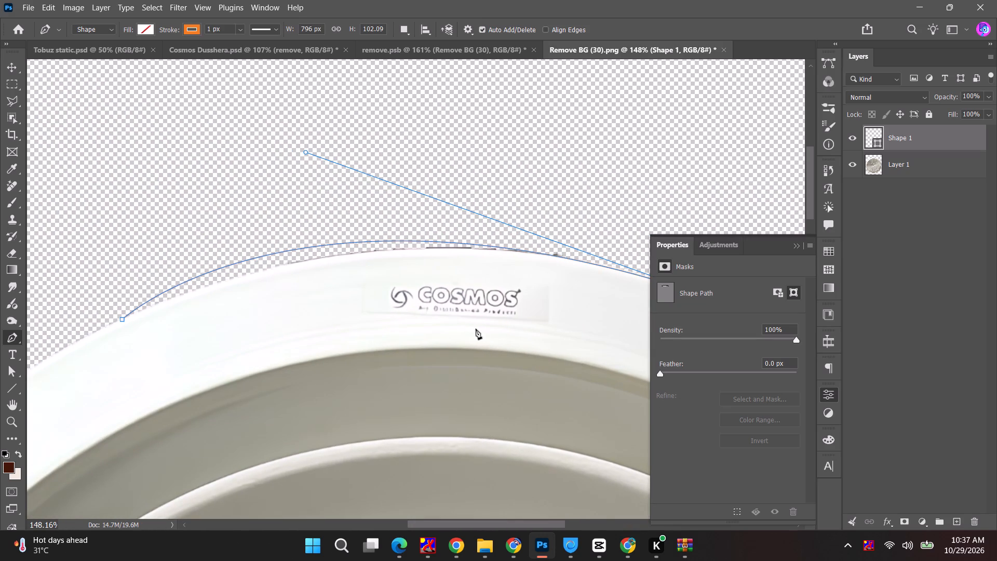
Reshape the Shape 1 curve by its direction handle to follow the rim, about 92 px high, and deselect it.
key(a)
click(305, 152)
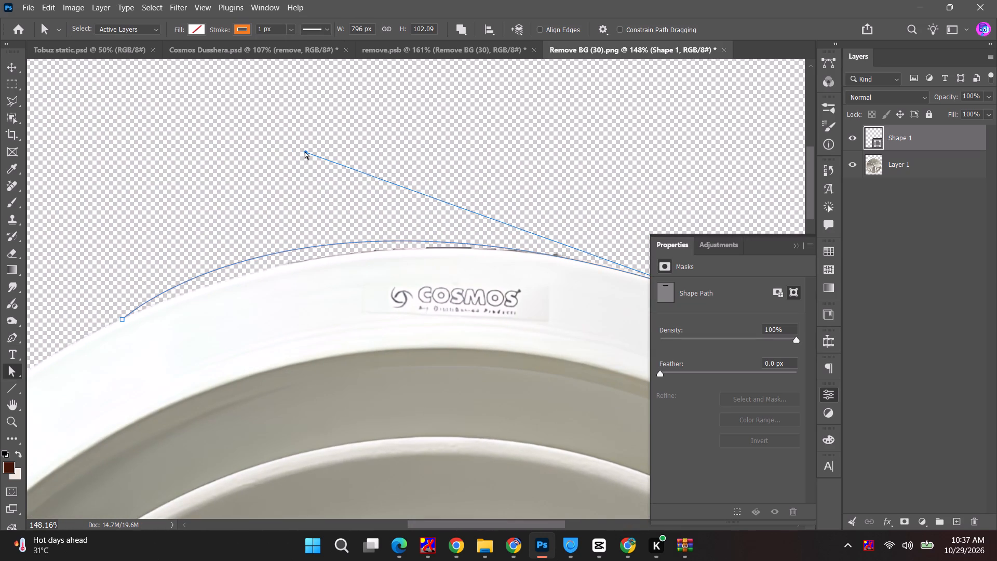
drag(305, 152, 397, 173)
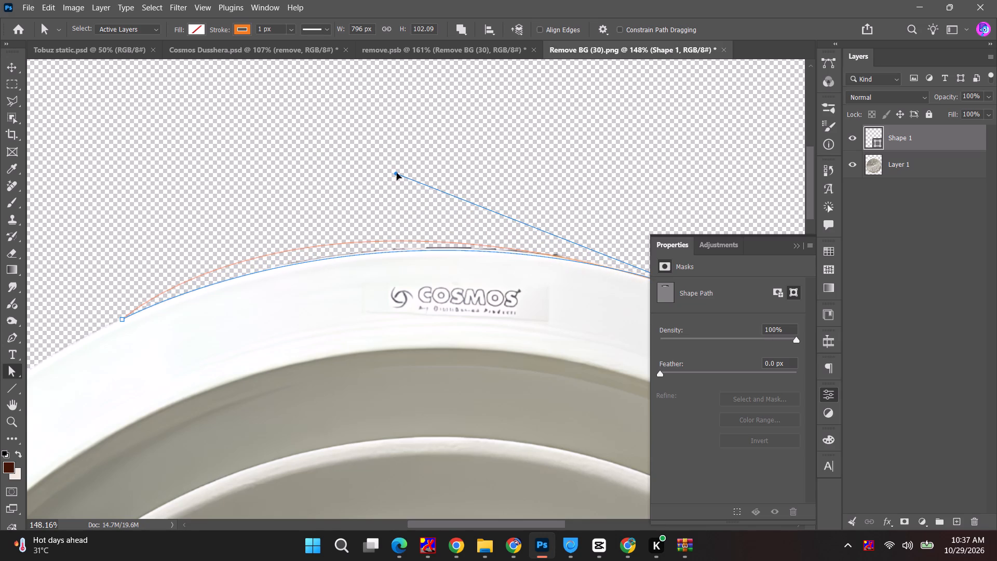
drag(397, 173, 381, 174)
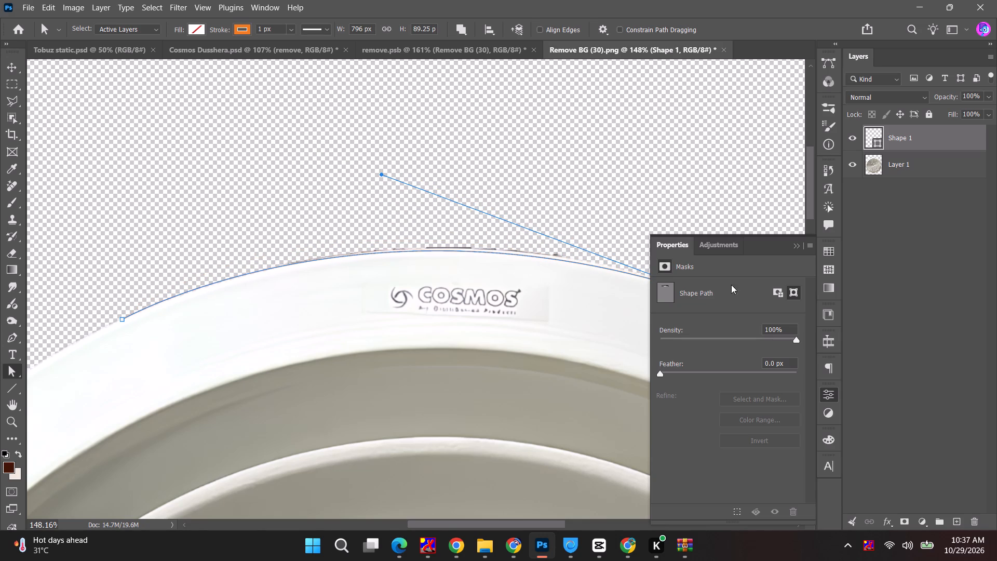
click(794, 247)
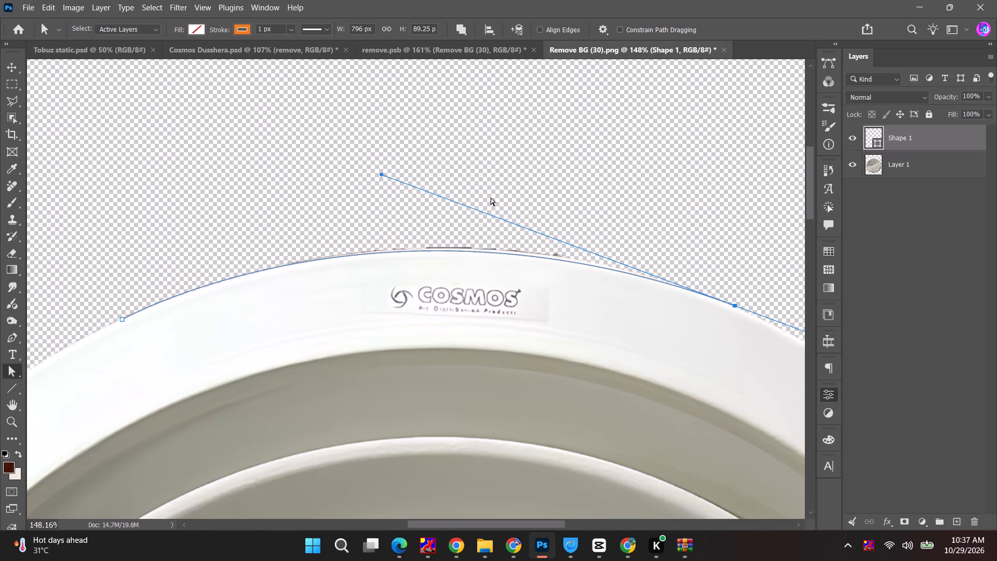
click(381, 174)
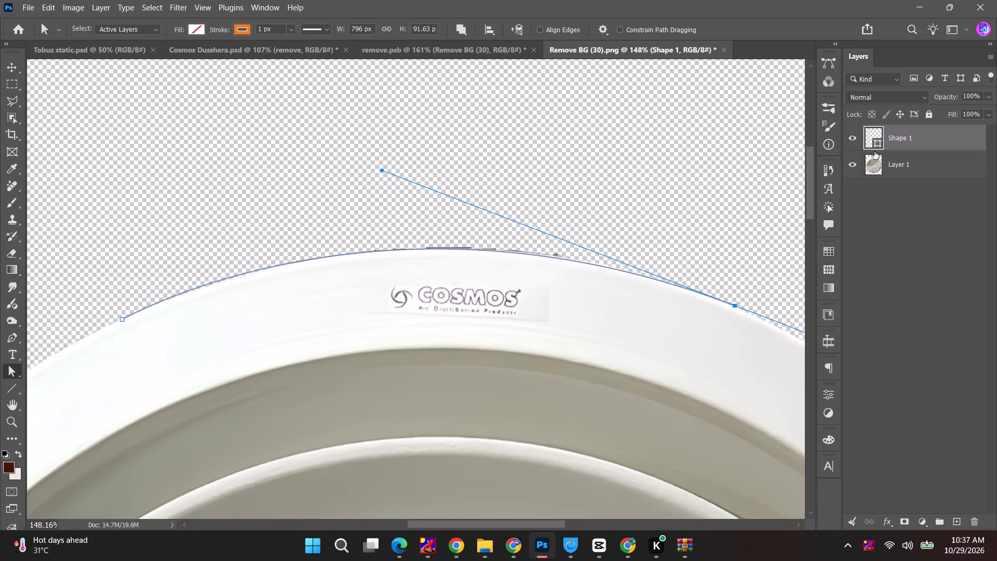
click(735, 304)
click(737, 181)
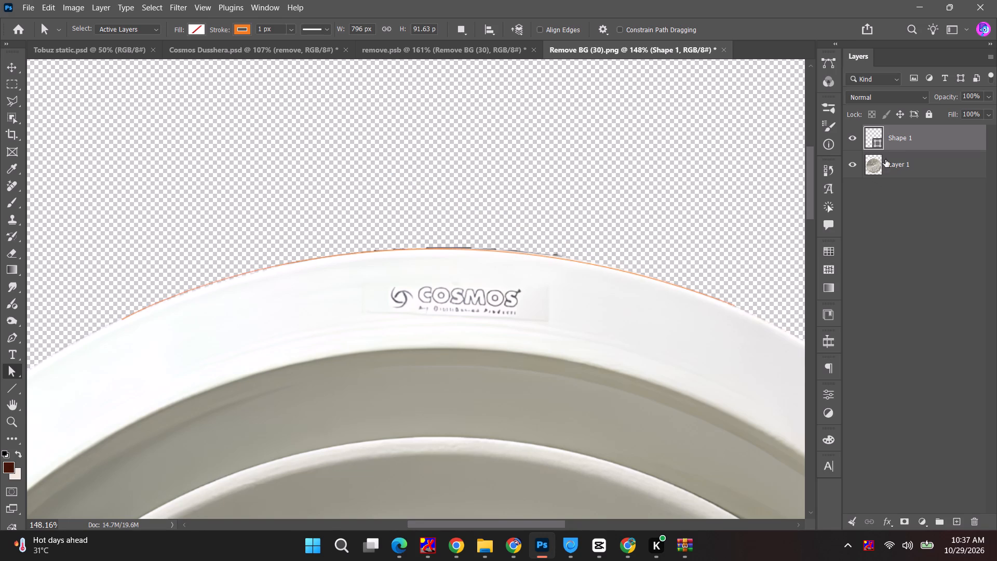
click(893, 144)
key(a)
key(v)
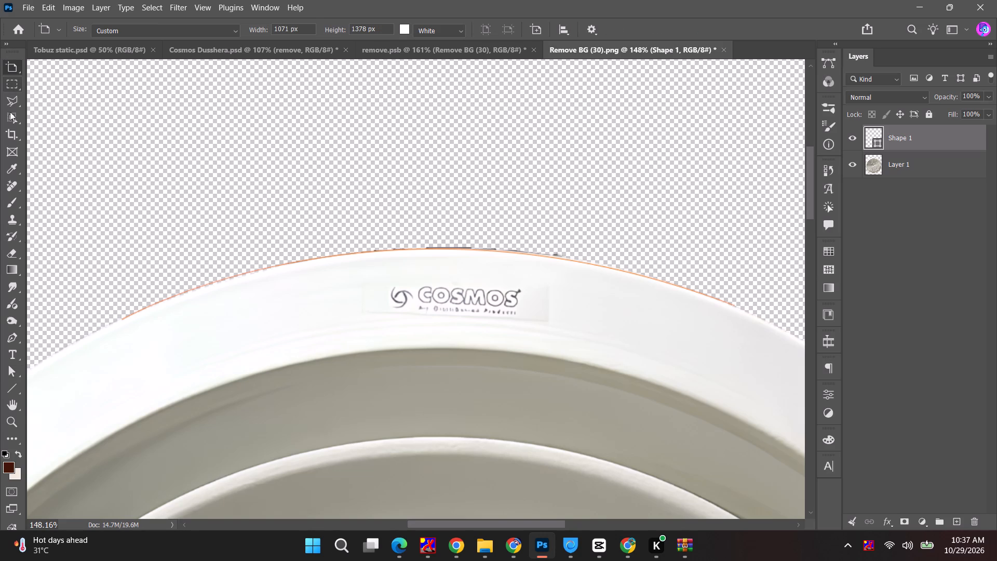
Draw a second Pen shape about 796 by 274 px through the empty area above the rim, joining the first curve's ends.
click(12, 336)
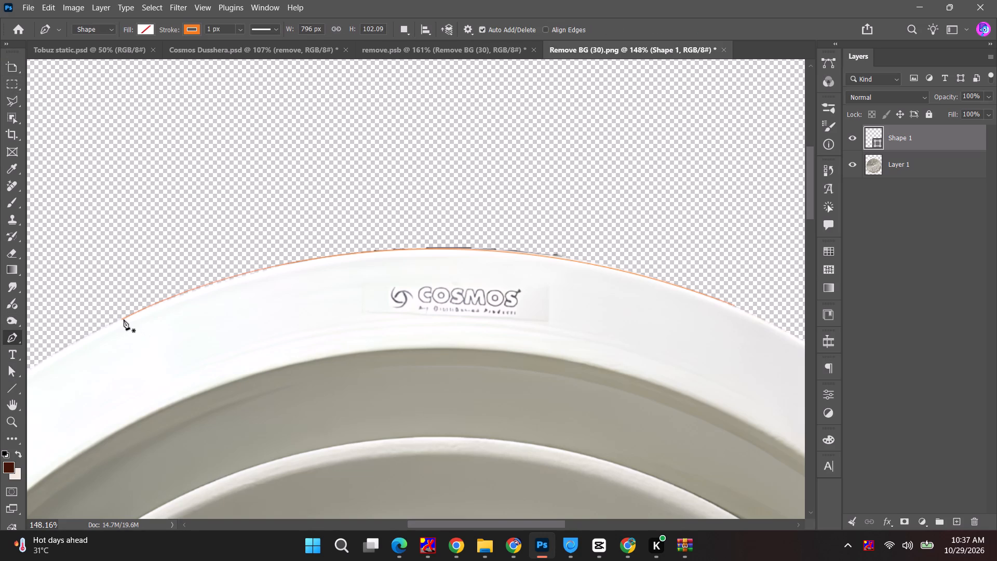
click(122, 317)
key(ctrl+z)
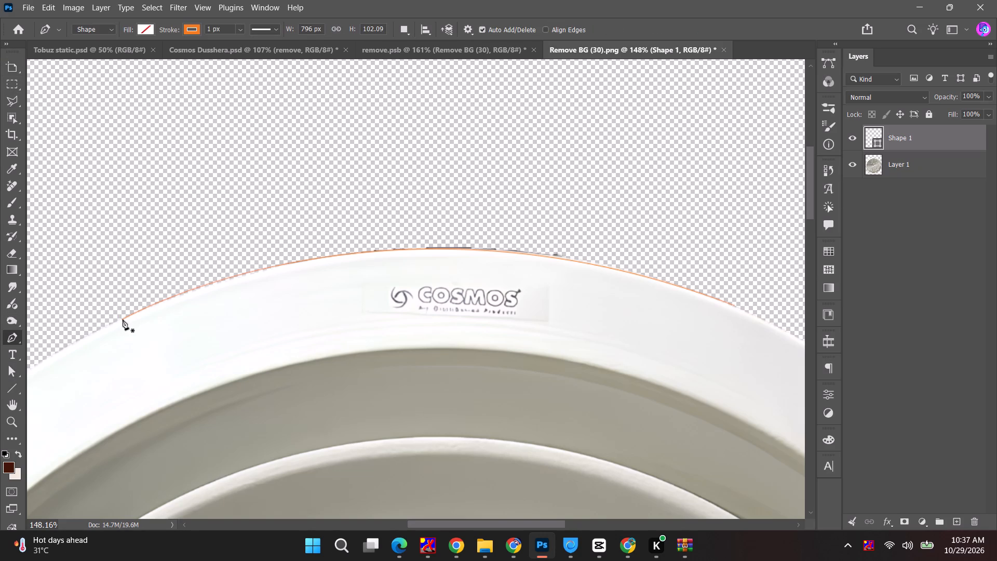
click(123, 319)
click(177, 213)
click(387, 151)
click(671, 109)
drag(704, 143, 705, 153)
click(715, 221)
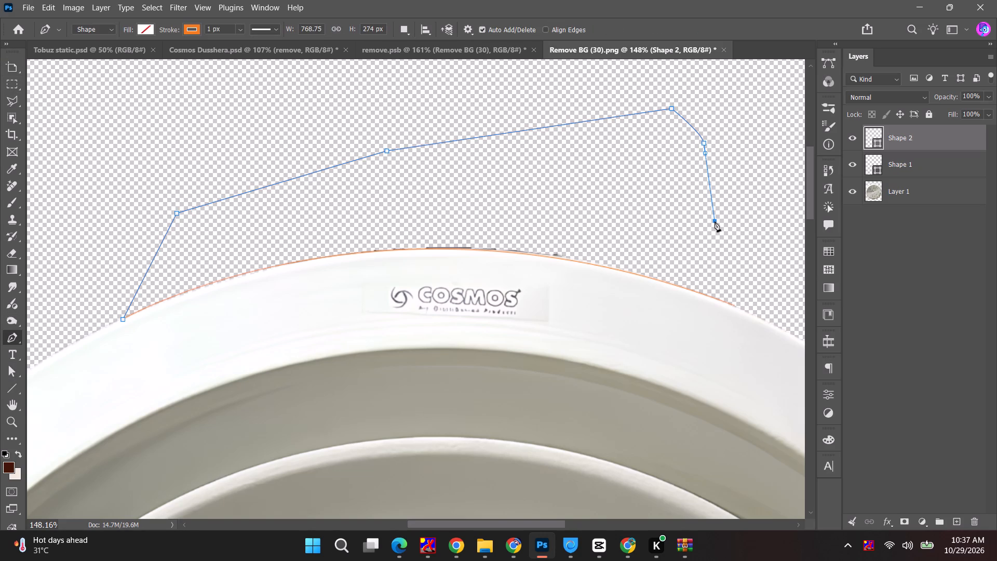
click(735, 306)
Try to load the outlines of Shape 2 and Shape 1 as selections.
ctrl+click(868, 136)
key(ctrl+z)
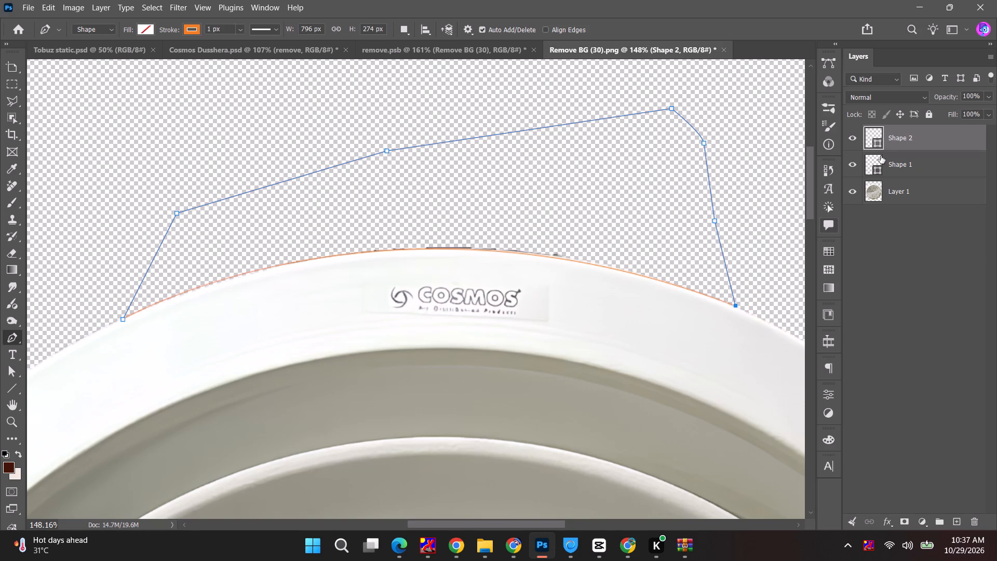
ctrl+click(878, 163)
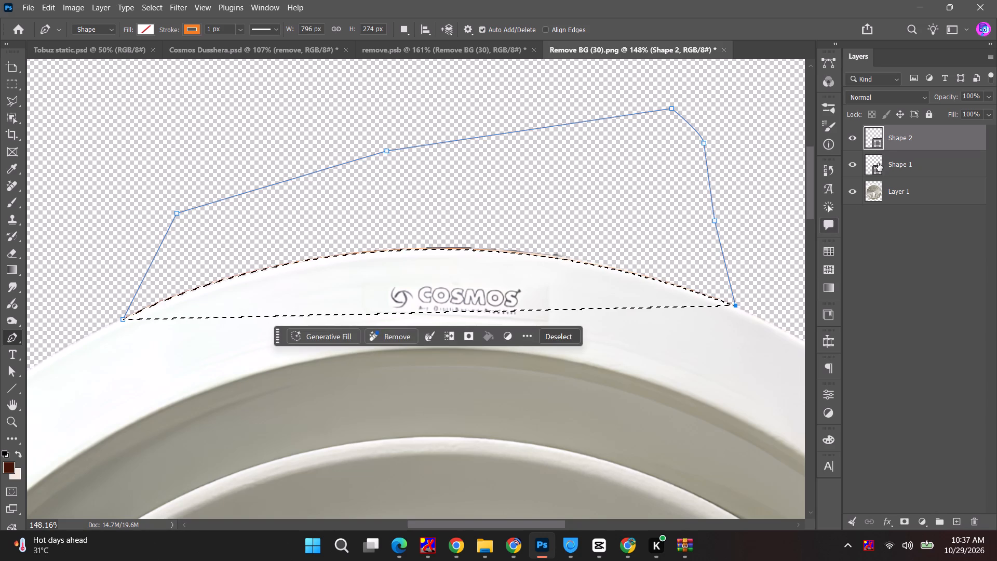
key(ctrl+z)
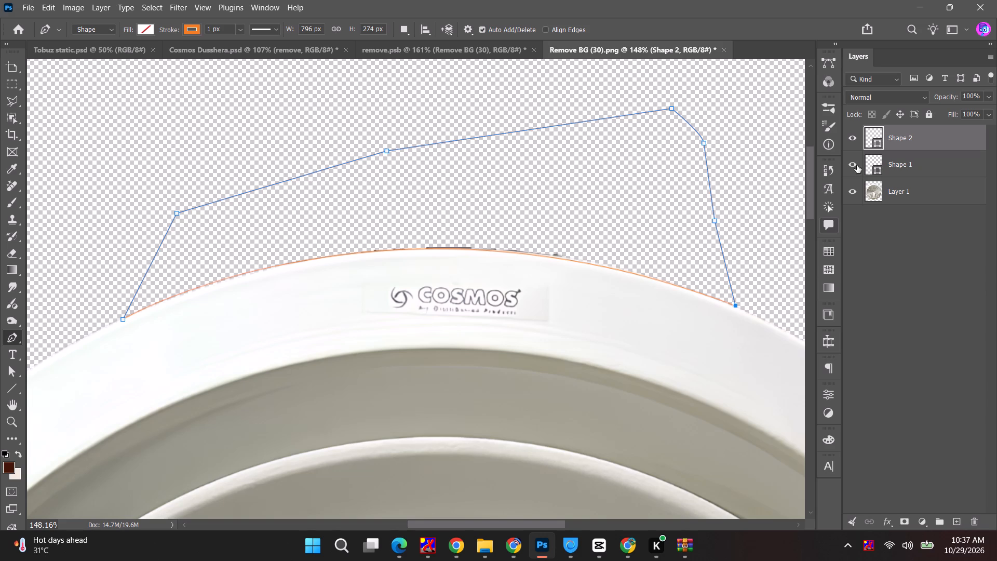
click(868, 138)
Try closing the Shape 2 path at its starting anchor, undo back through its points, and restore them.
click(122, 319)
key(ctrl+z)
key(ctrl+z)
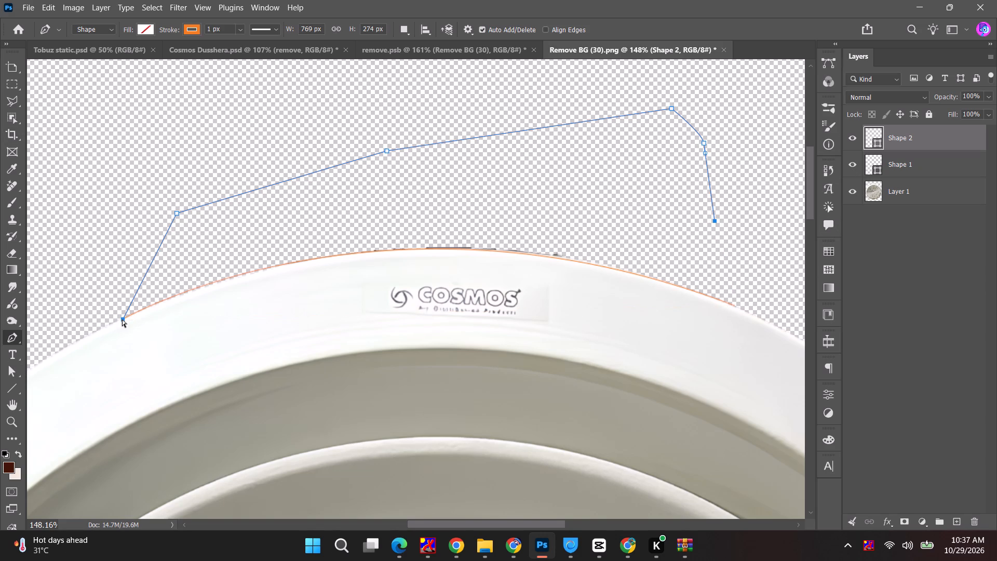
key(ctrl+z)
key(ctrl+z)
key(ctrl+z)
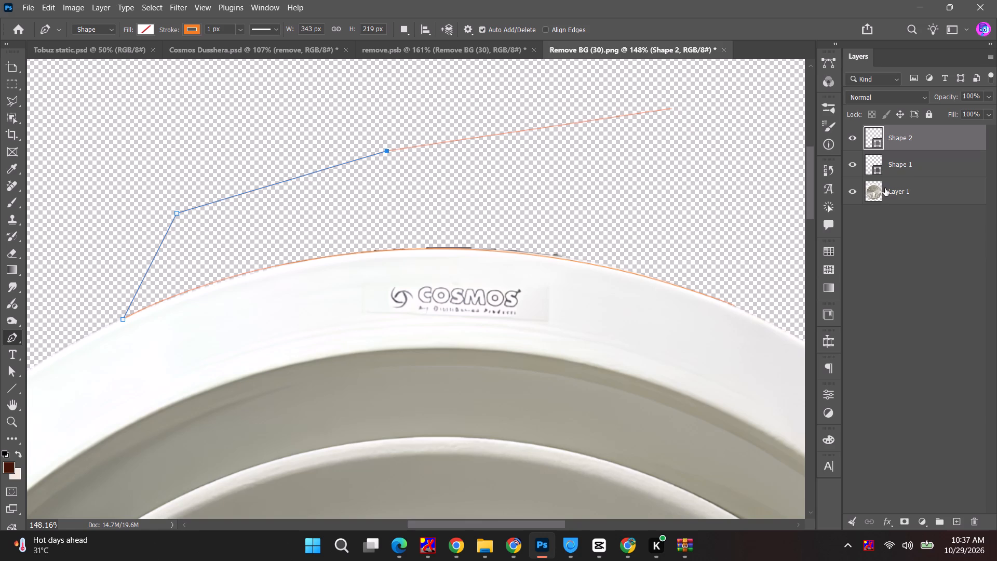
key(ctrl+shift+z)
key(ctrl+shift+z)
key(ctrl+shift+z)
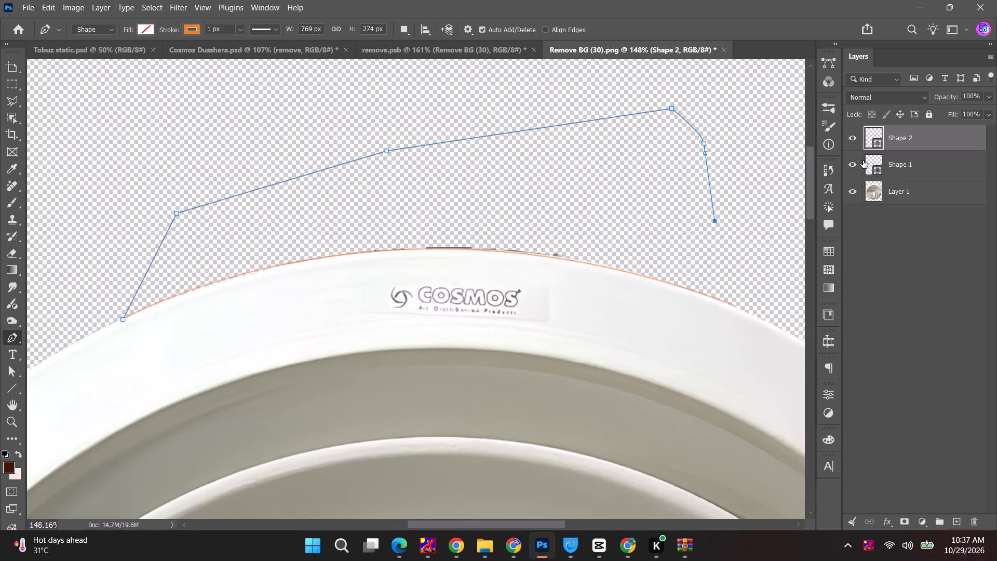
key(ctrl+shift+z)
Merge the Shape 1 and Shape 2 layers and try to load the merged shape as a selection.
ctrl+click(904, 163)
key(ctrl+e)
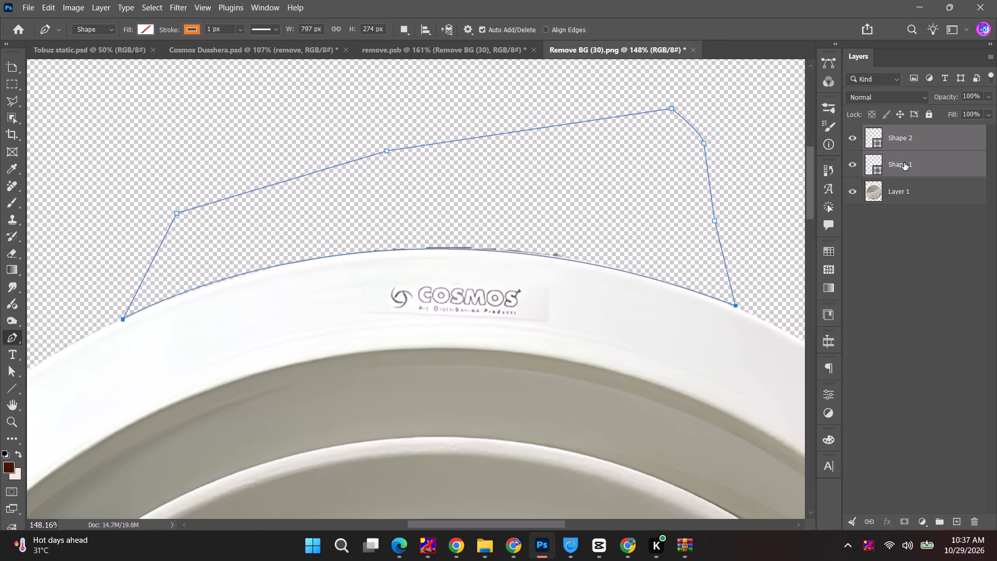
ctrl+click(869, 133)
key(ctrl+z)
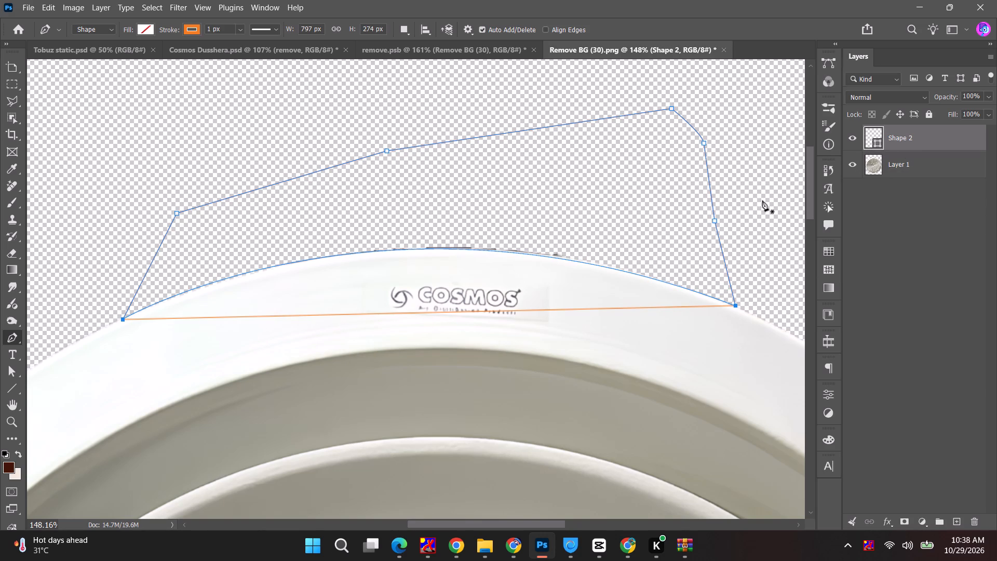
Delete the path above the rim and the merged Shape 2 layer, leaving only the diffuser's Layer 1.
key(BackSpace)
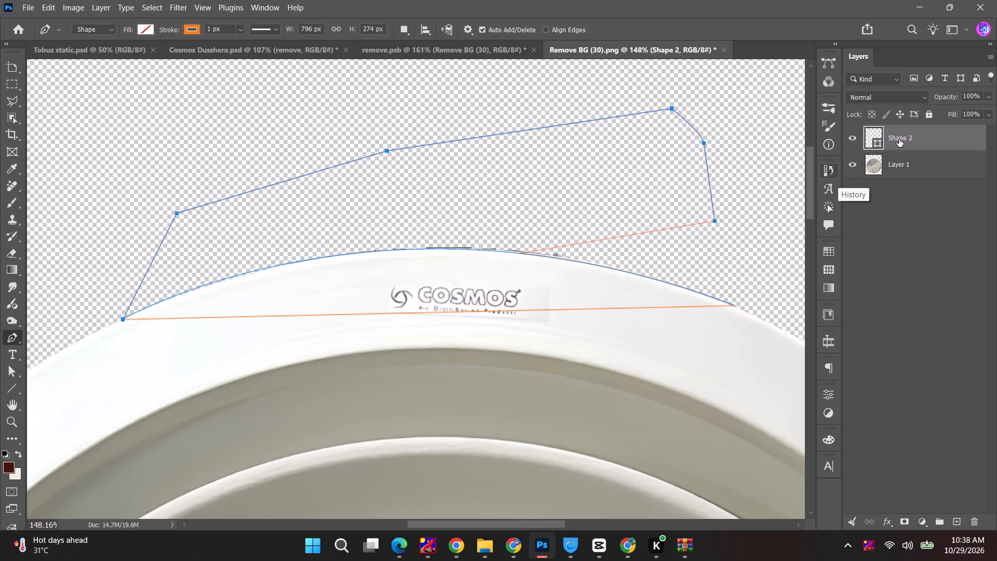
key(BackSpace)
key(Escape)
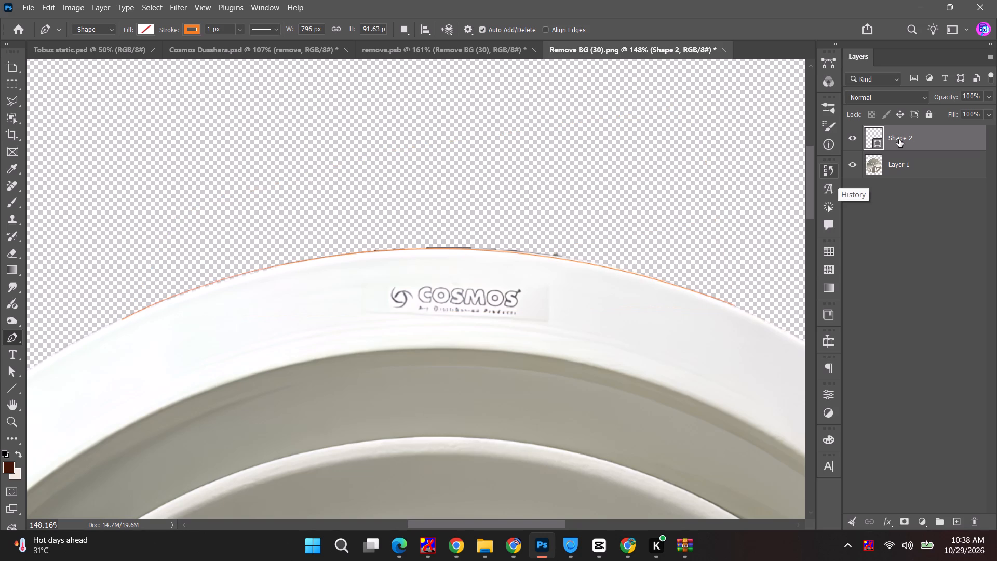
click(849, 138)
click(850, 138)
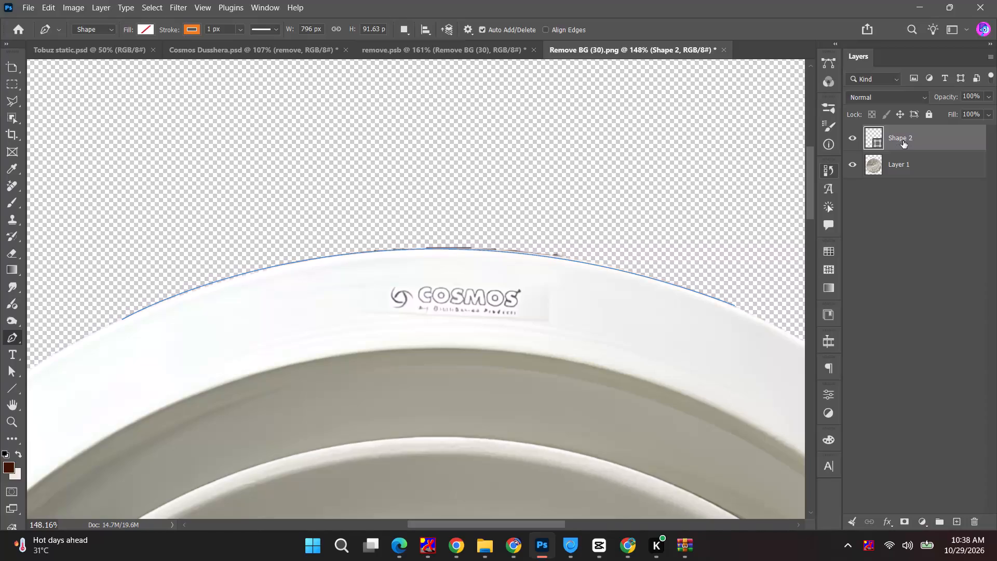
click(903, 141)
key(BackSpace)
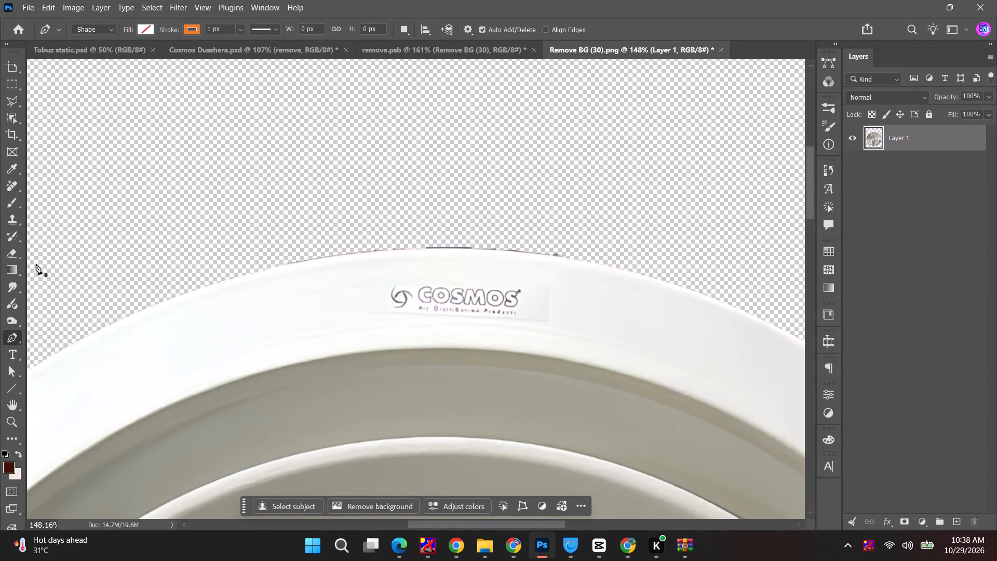
Draw a curved Pen shape segment following the diffuser's top rim above the COSMOS logo.
click(129, 315)
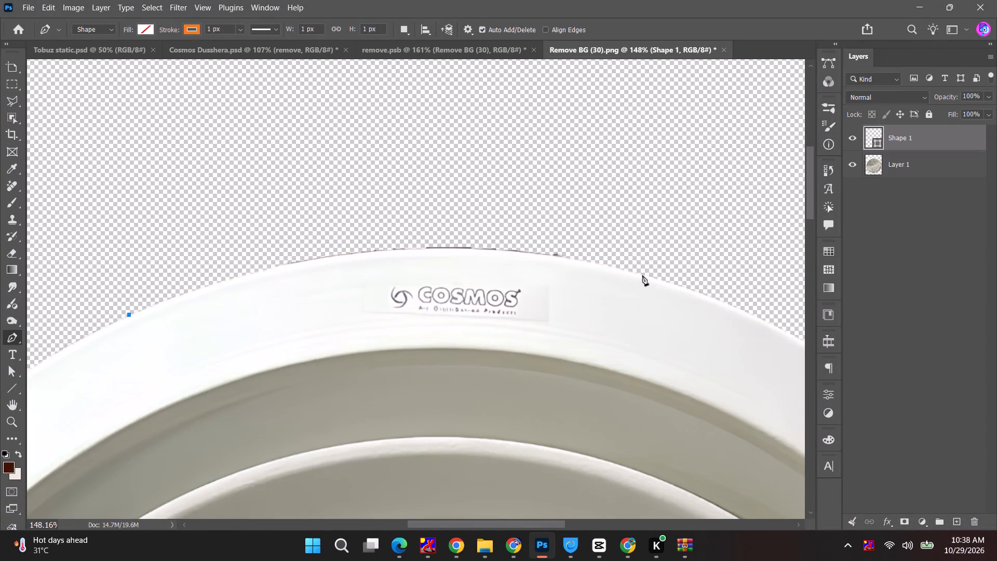
drag(643, 274, 809, 332)
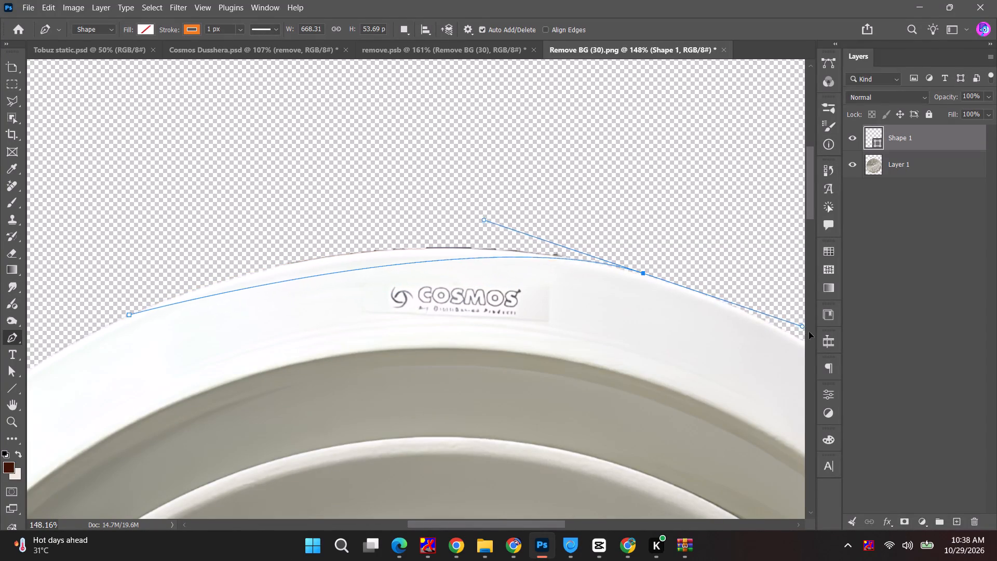
drag(809, 332, 693, 358)
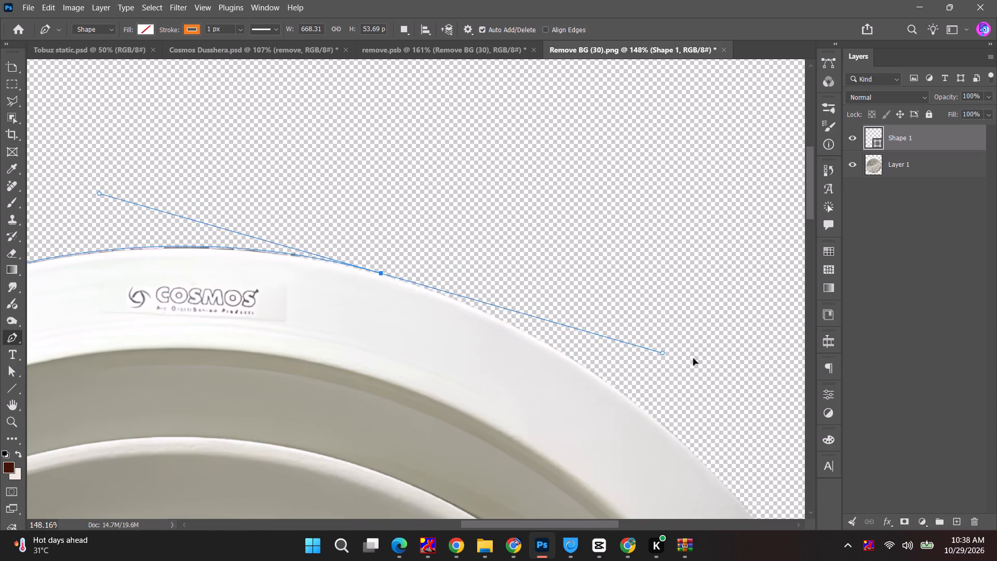
drag(693, 358, 642, 340)
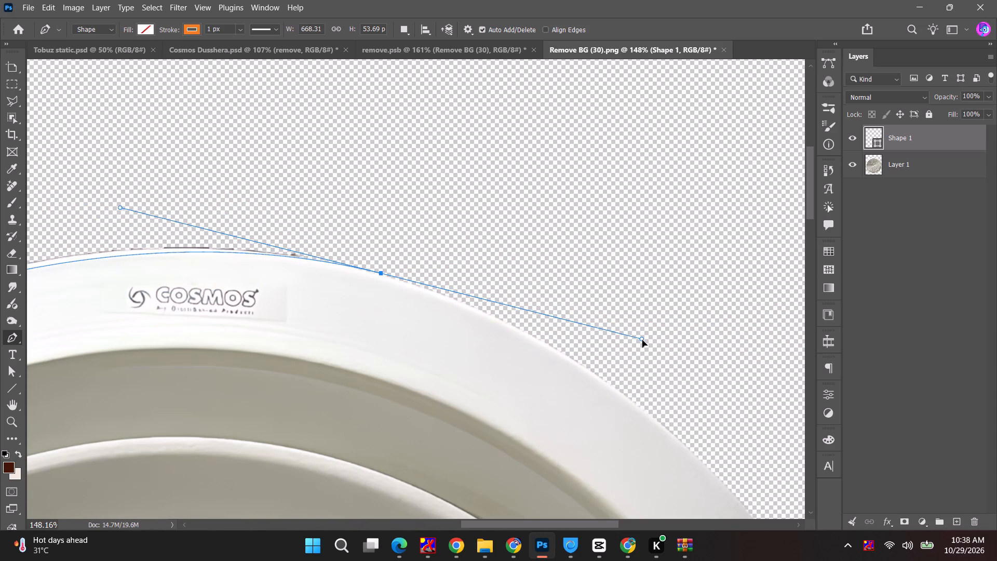
drag(642, 340, 659, 346)
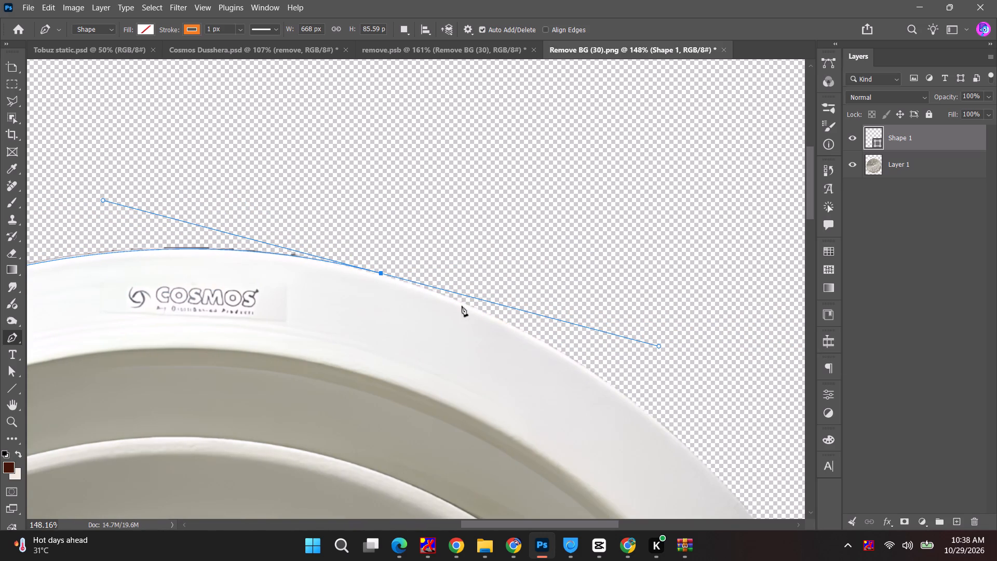
Remove the end anchor's outgoing handle and close the shape through the empty area above the rim, back to its starting anchor.
key(space)
key(space)
key(space)
key(space)
key(space)
key(space)
key(space)
key(space)
drag(199, 249, 624, 284)
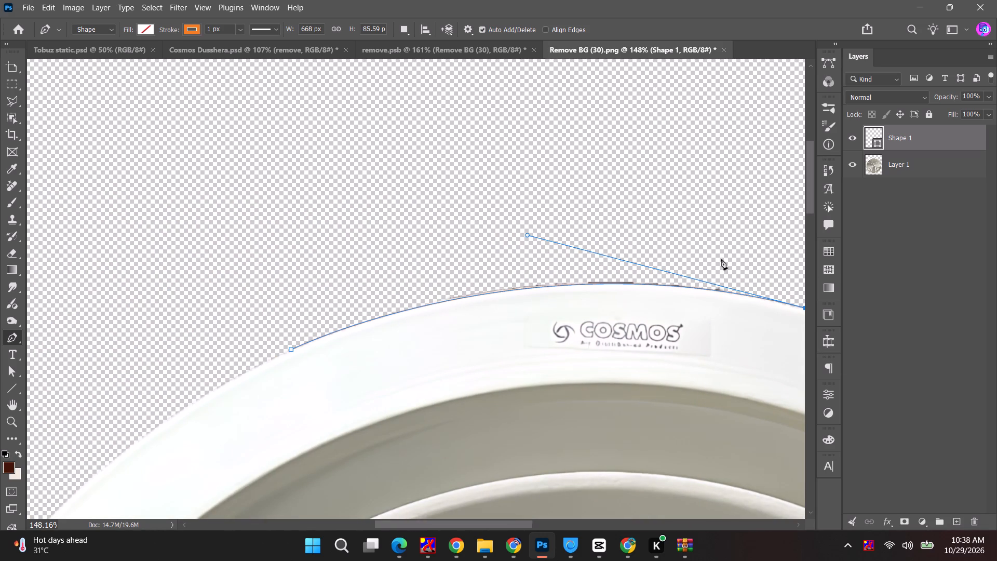
key(space)
drag(698, 233, 662, 232)
click(768, 307)
click(755, 230)
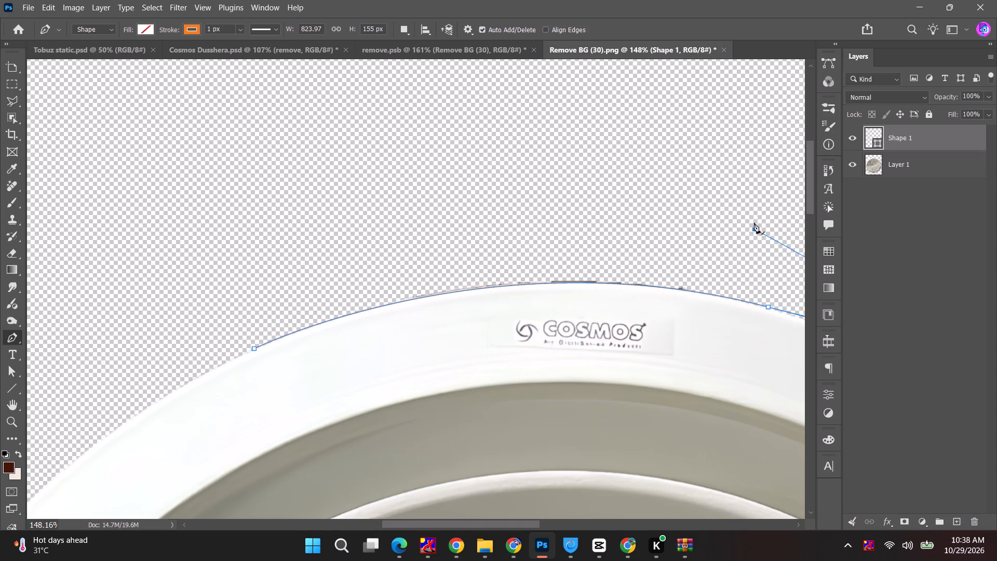
click(725, 160)
drag(700, 146, 681, 148)
click(561, 149)
drag(488, 175, 466, 177)
click(280, 184)
drag(274, 207, 273, 215)
drag(269, 269, 258, 283)
drag(248, 319, 250, 328)
click(254, 346)
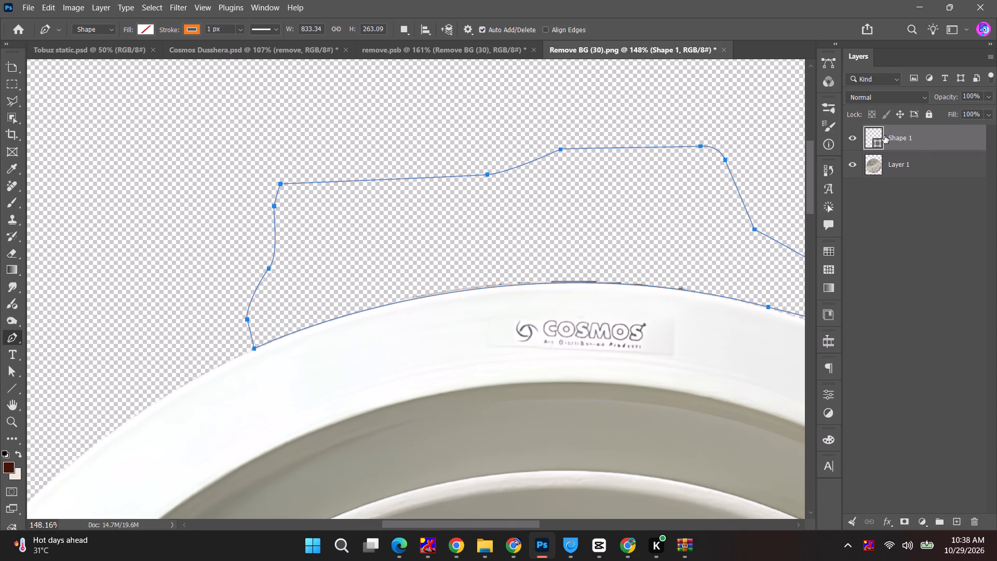
Load the Shape 1 outline as a selection, hide Shape 1, and delete the selected rough rim edge from Layer 1, clearing the selection.
ctrl+click(880, 133)
click(855, 136)
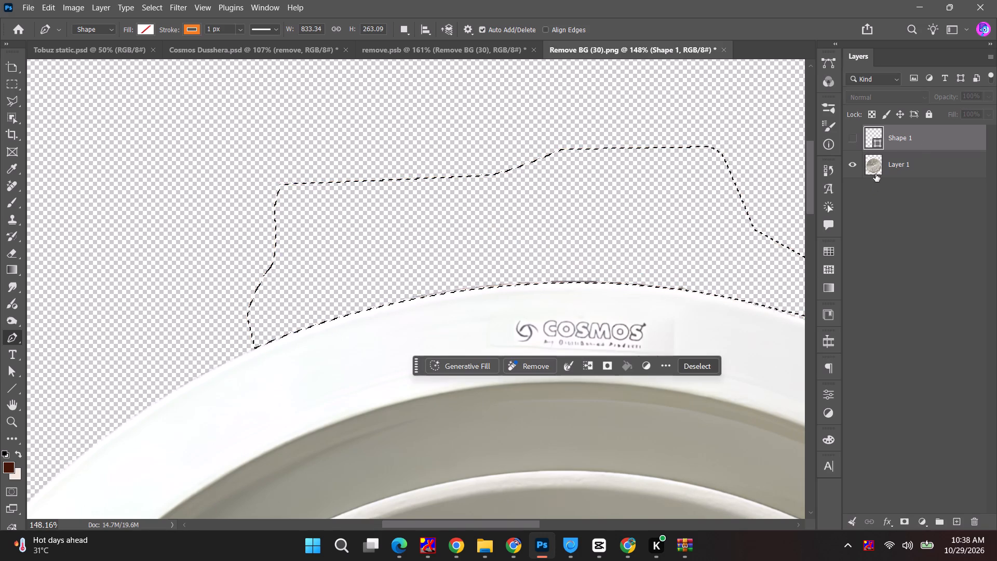
click(876, 167)
key(BackSpace)
key(ctrl+d)
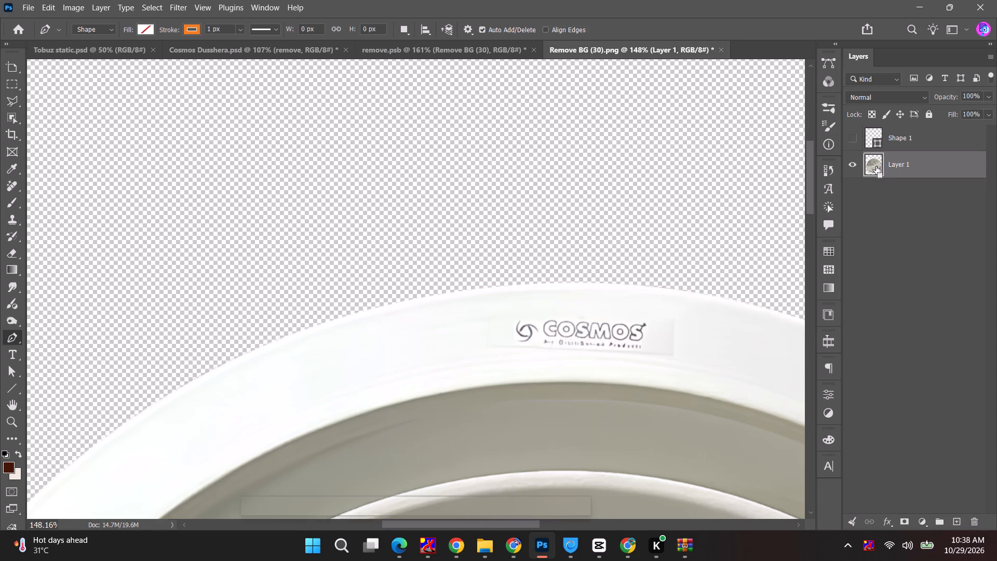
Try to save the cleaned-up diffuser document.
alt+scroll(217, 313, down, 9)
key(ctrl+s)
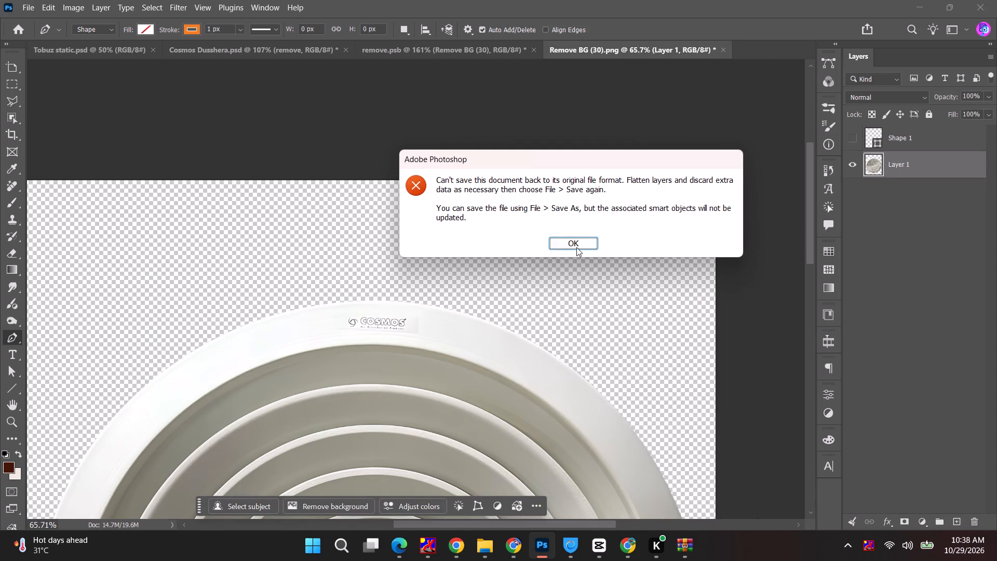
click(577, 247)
Delete the hidden Shape 1 layer, leaving only the diffuser's Layer 1.
click(931, 142)
key(BackSpace)
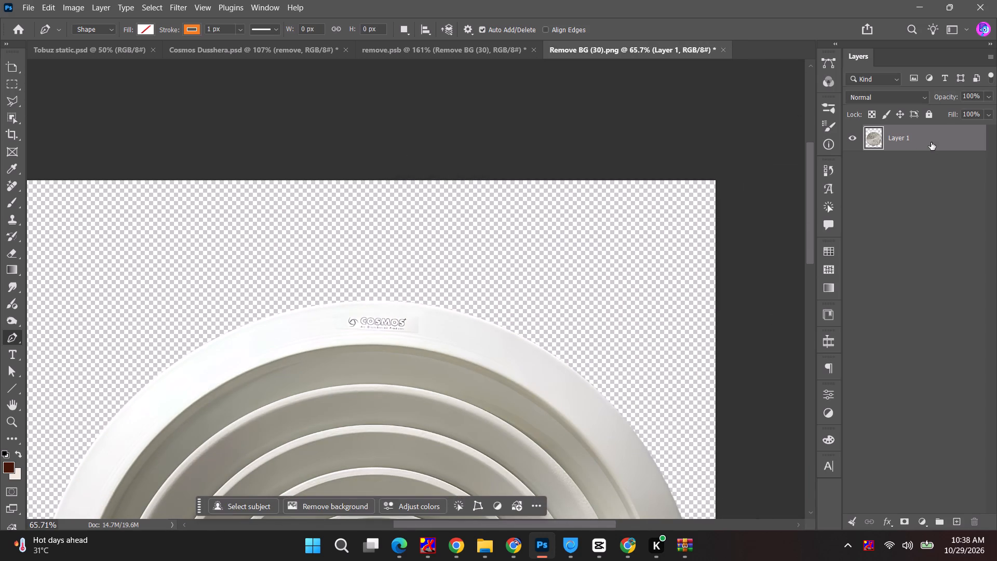
Switch to the Eraser tool and open its tool variants.
key(b)
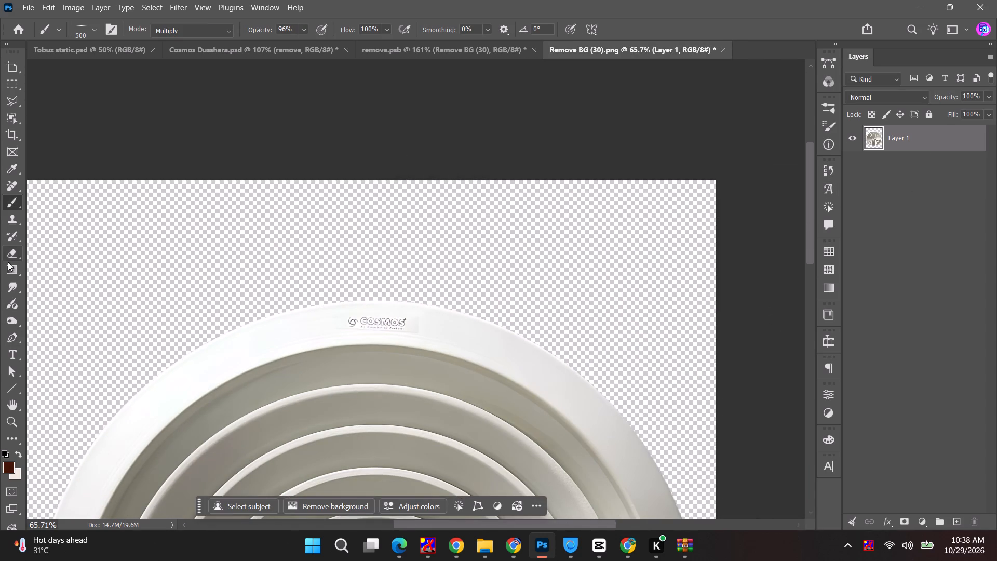
right_click(8, 299)
right_click(9, 279)
right_click(14, 253)
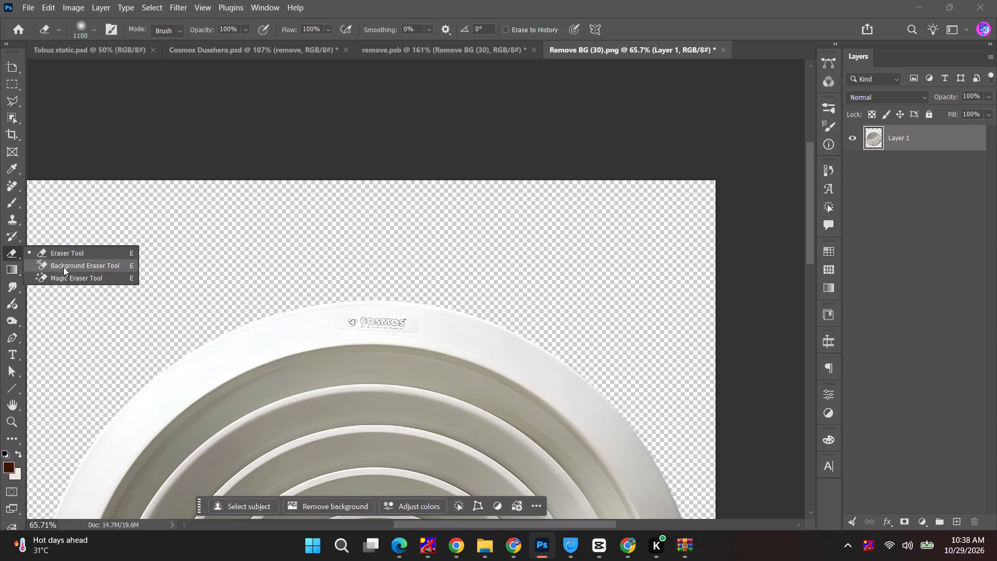
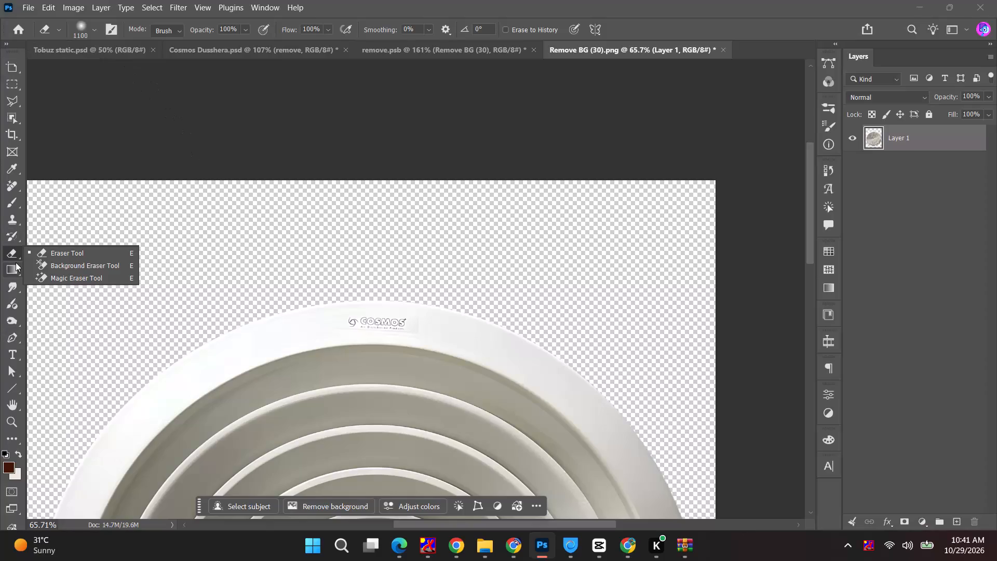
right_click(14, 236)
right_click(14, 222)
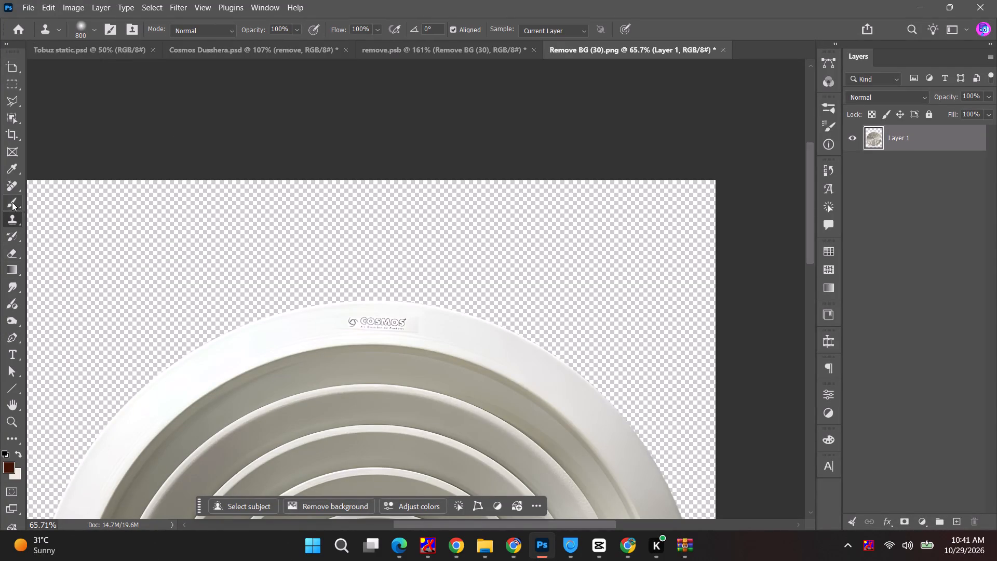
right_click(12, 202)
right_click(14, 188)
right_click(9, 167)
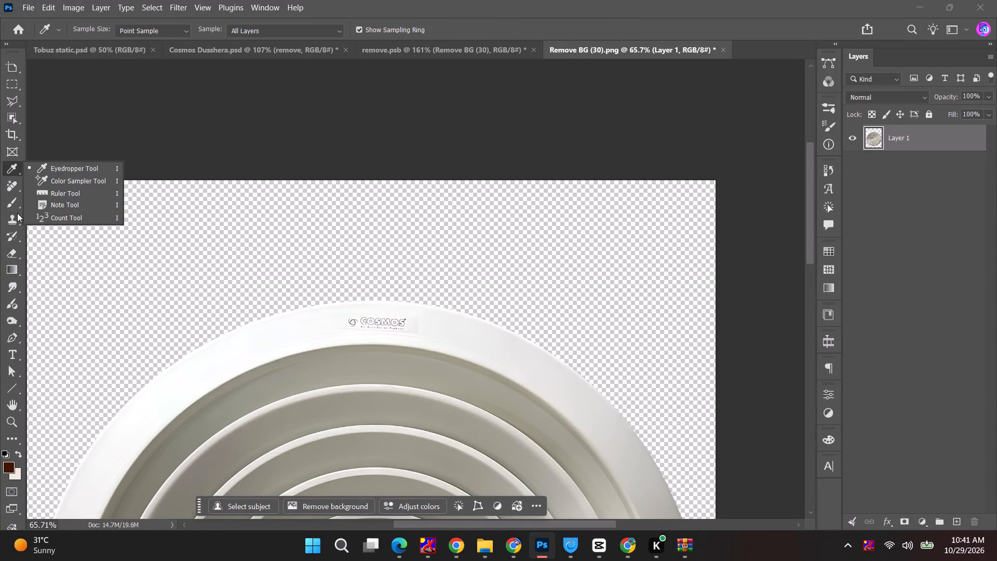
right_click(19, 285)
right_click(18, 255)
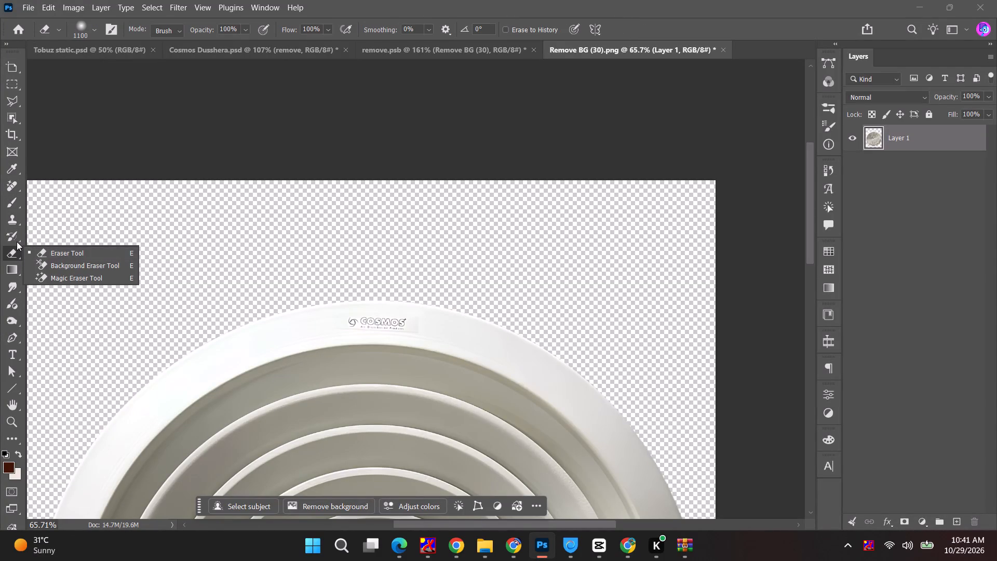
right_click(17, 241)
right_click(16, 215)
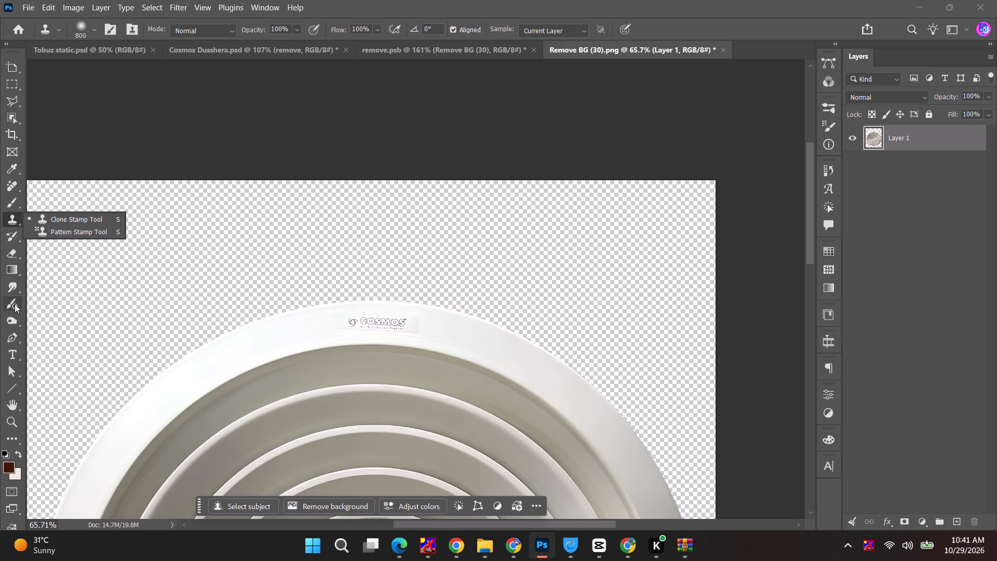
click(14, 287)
Darken the COSMOS logo on the diffuser's top rim with one Burn tool stroke, Shadows range, 50% exposure.
right_click(16, 324)
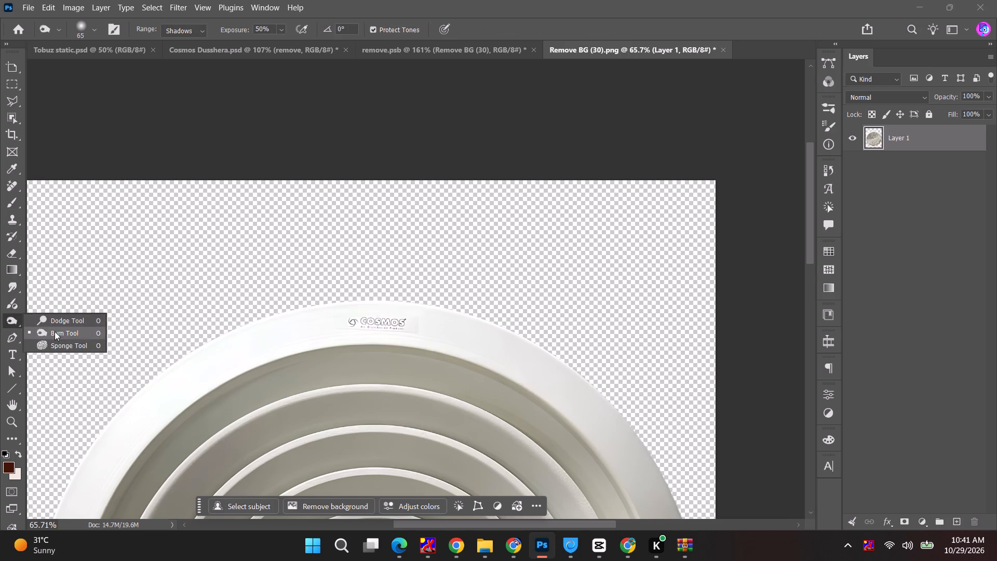
drag(344, 324, 422, 325)
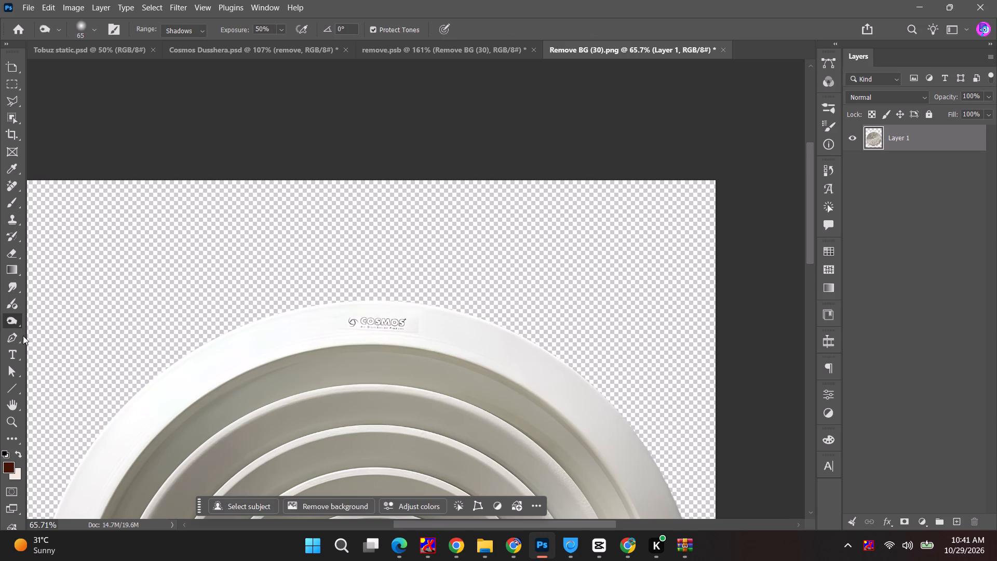
Desaturate the COSMOS logo label on the diffuser rim with Sponge tool strokes in Desaturate mode at 50% flow.
right_click(13, 322)
click(52, 342)
drag(341, 324, 445, 324)
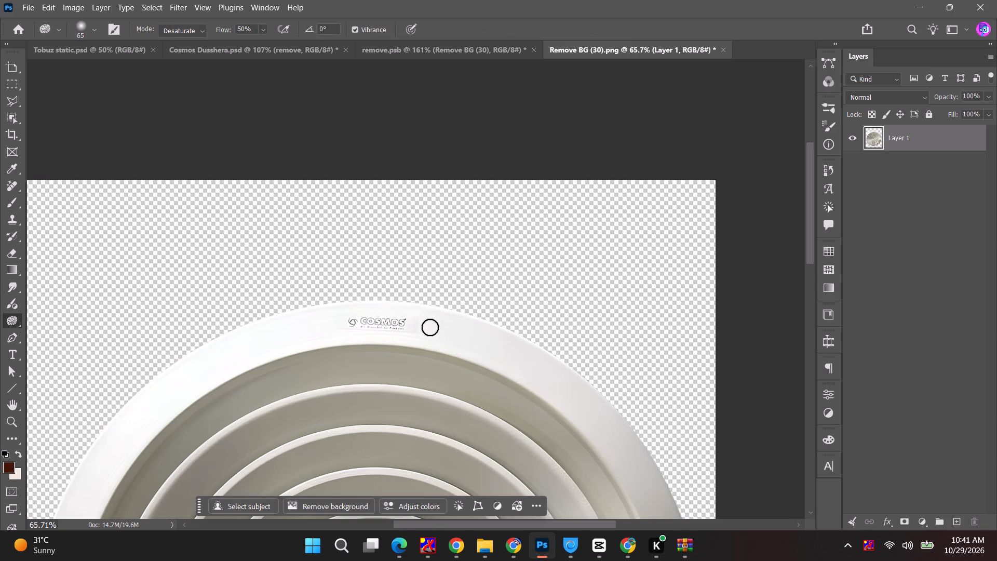
alt+scroll(352, 332, up, 5)
scroll(367, 331, up, 5)
ctrl+scroll(379, 366, up, 7)
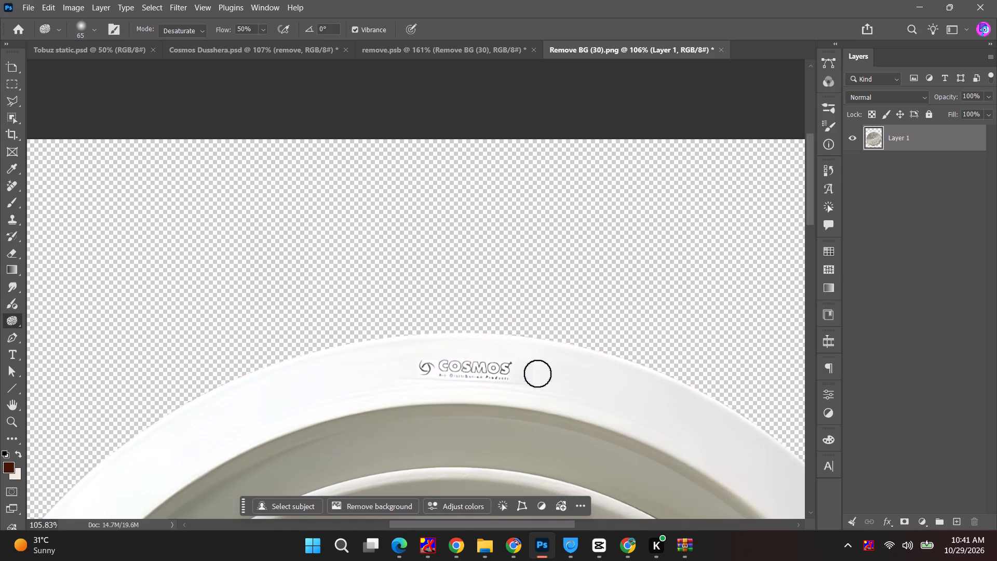
alt+scroll(500, 385, up, 10)
drag(356, 357, 503, 327)
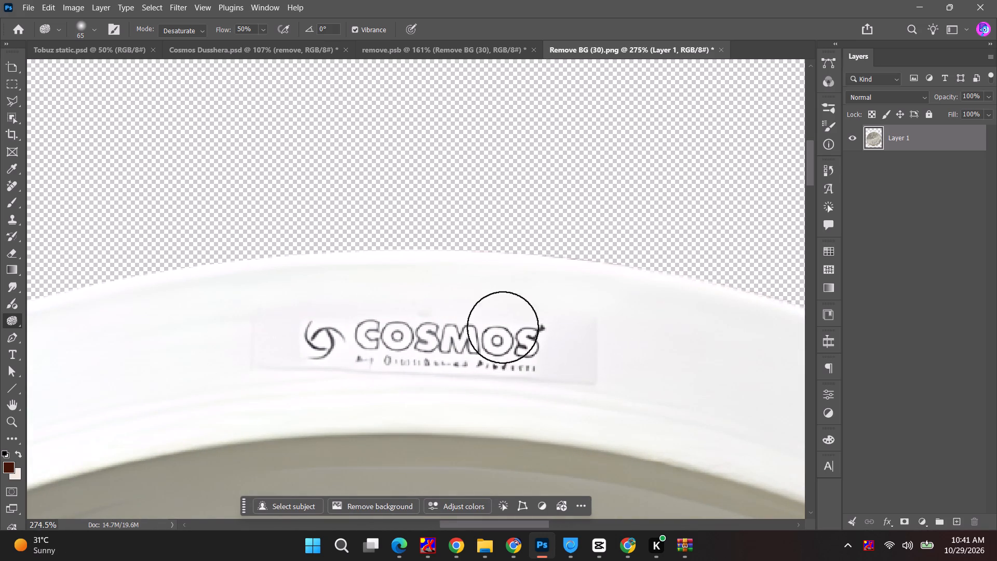
drag(503, 327, 236, 331)
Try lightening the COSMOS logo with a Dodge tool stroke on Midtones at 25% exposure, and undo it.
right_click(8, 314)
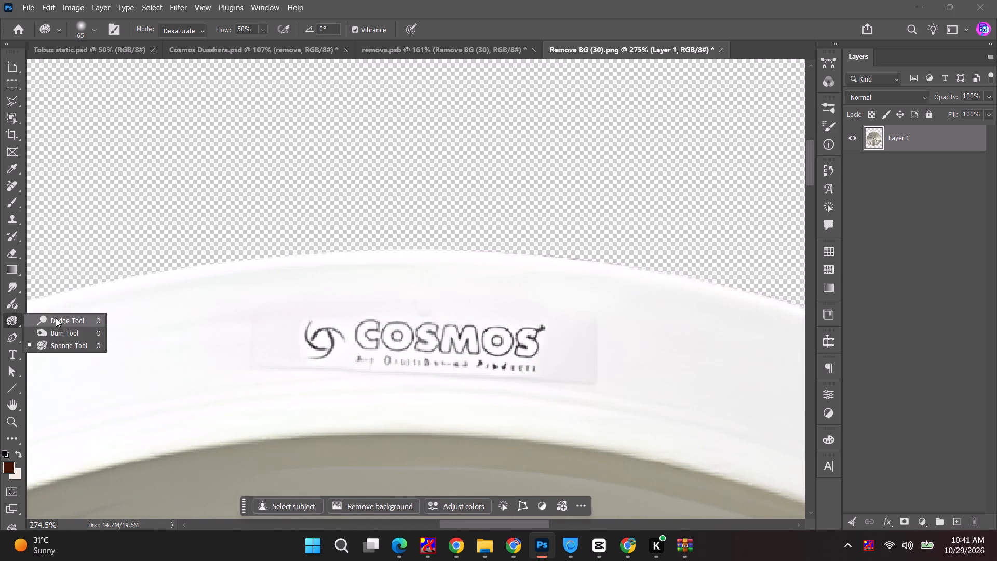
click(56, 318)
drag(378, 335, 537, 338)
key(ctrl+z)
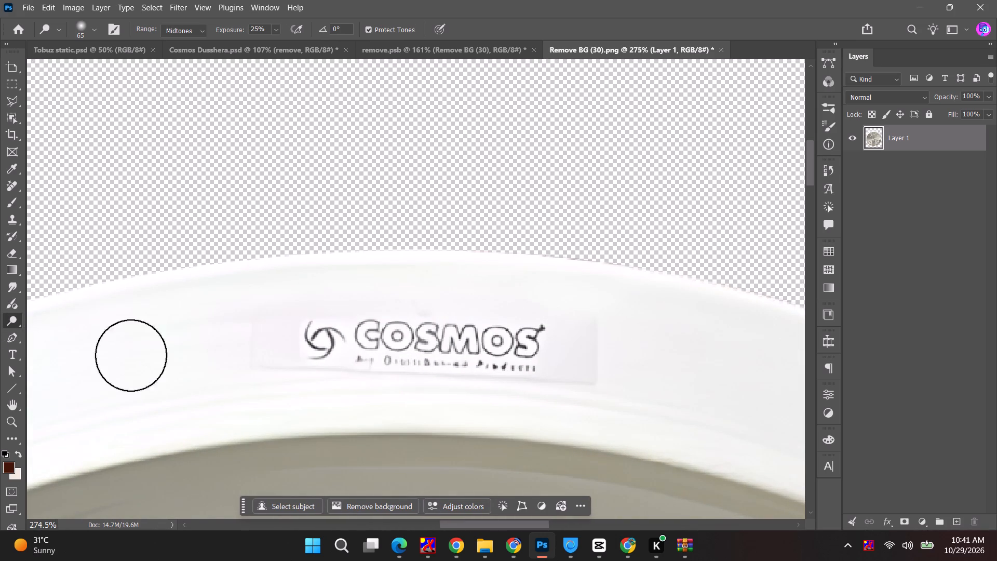
Darken the COSMOS logo lettering and emblem with repeated Burn tool strokes, Shadows range, 50% exposure.
right_click(6, 320)
click(47, 331)
drag(535, 339, 309, 341)
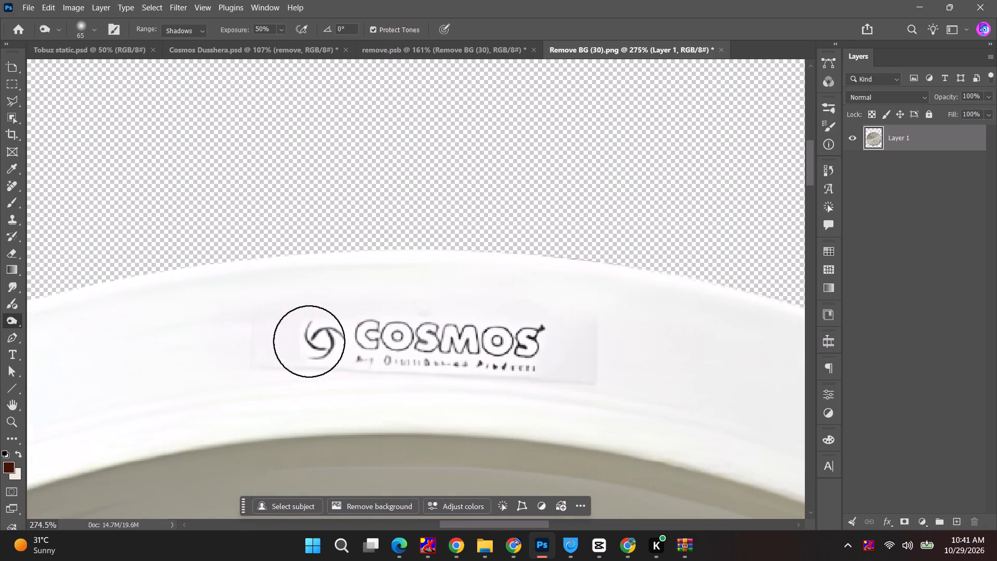
drag(309, 341, 283, 338)
drag(499, 342, 222, 345)
drag(533, 340, 256, 331)
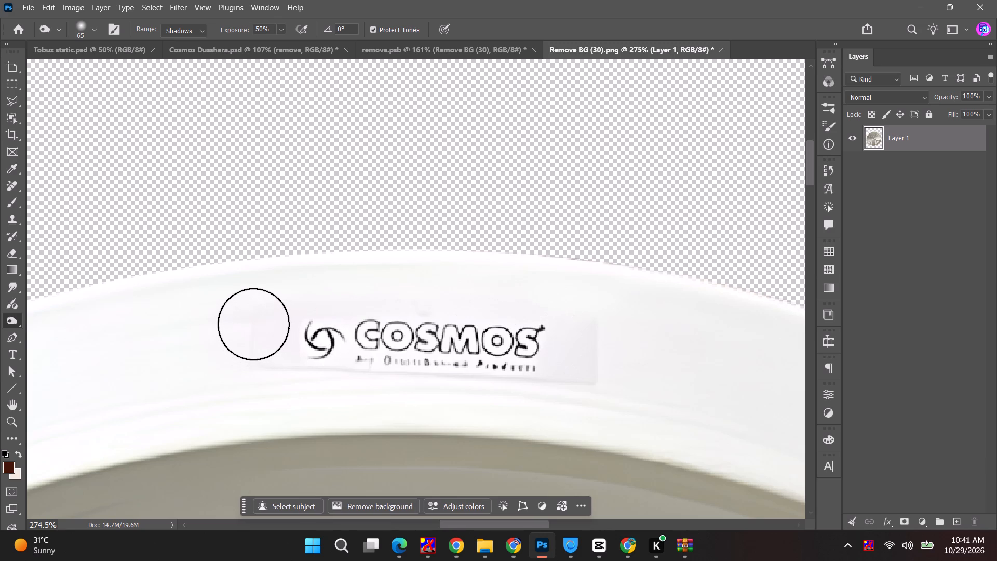
drag(551, 337, 217, 337)
Save the Remove BG (30) diffuser document with the retouched logo.
alt+scroll(279, 359, down, 15)
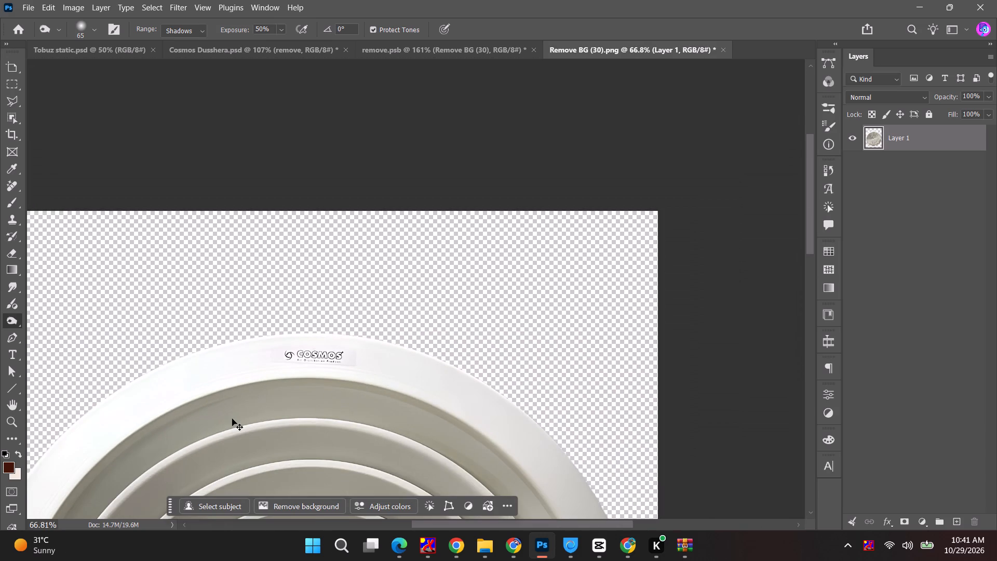
key(ctrl+s)
Check how the diffuser's logo looks in the remove.psb composition.
click(459, 49)
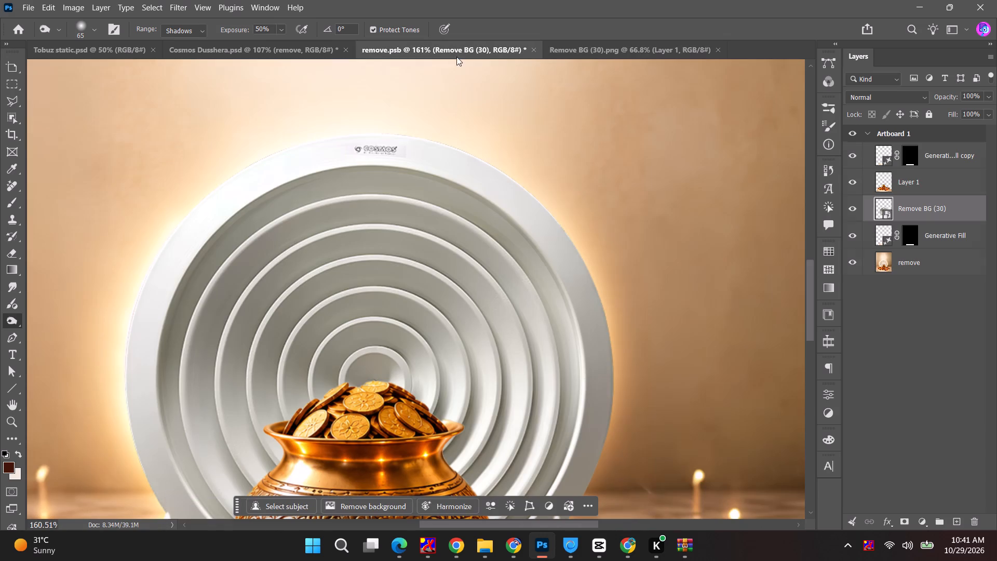
Return to the Remove BG (30) diffuser document and burn the COSMOS logo's shadows further at 50% exposure.
click(659, 51)
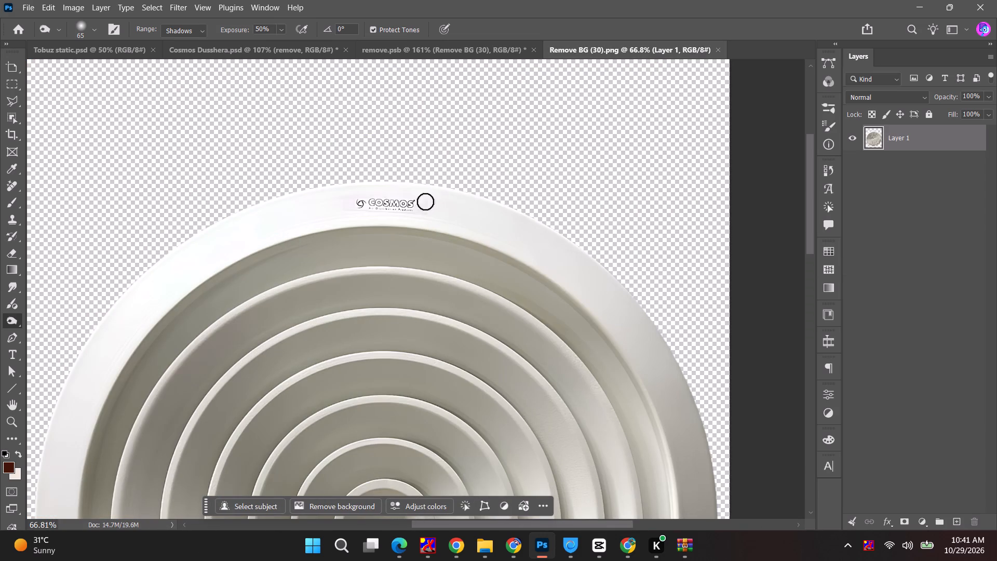
alt+scroll(368, 208, up, 10)
drag(336, 191, 554, 198)
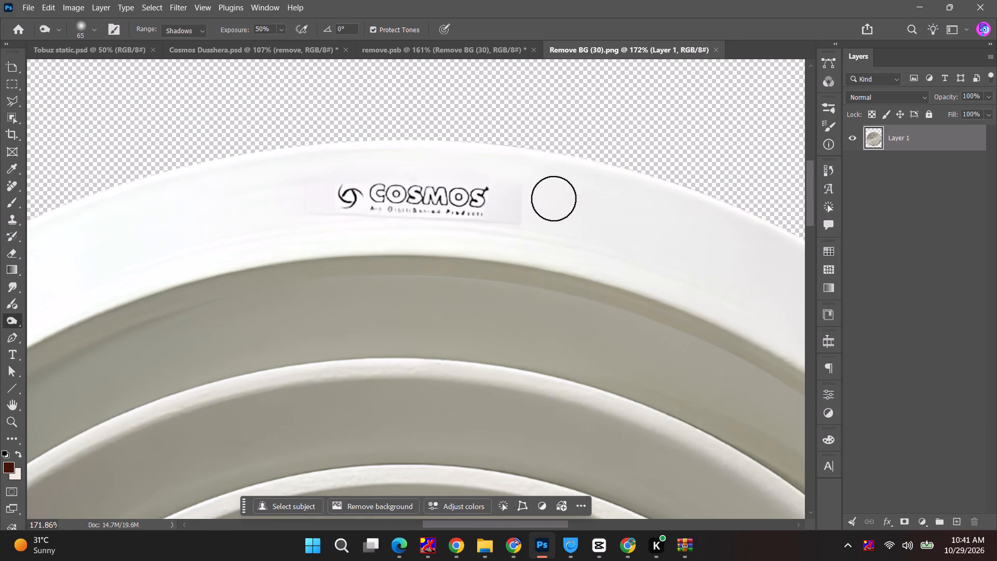
drag(554, 198, 482, 195)
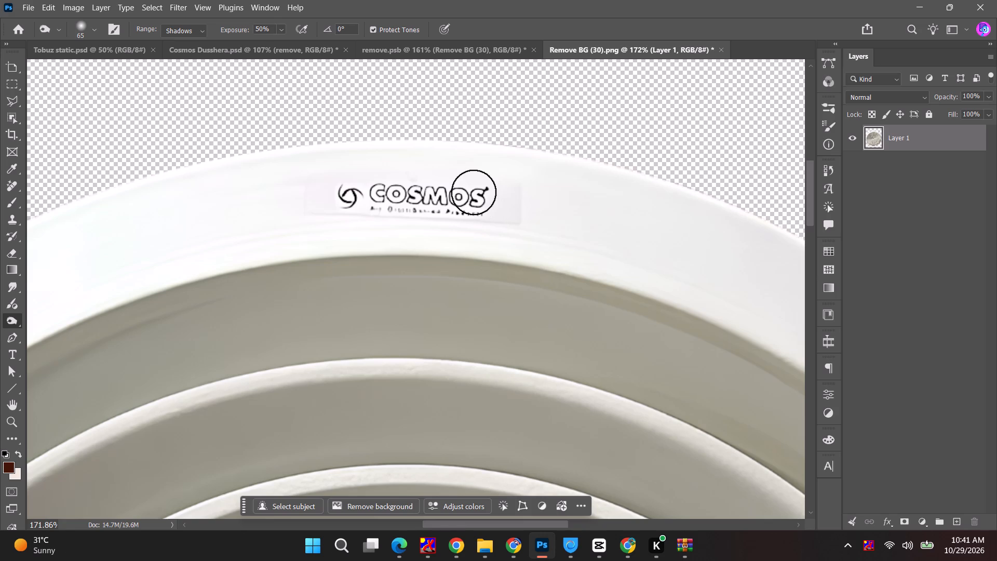
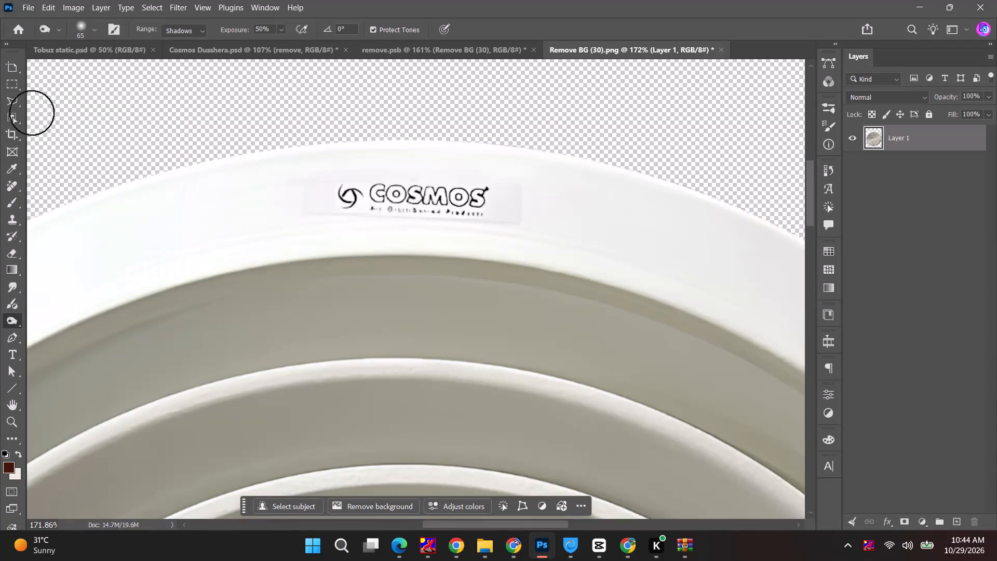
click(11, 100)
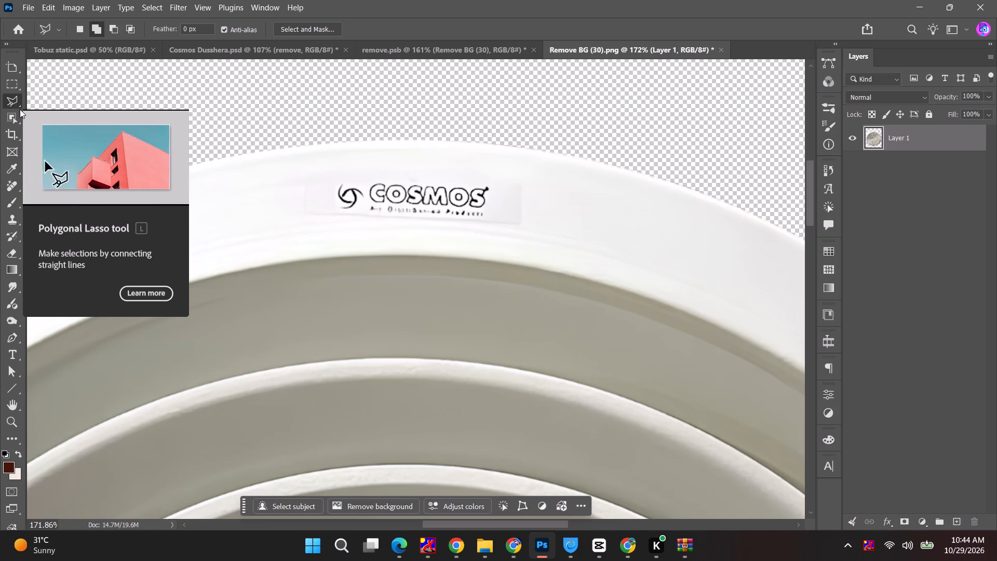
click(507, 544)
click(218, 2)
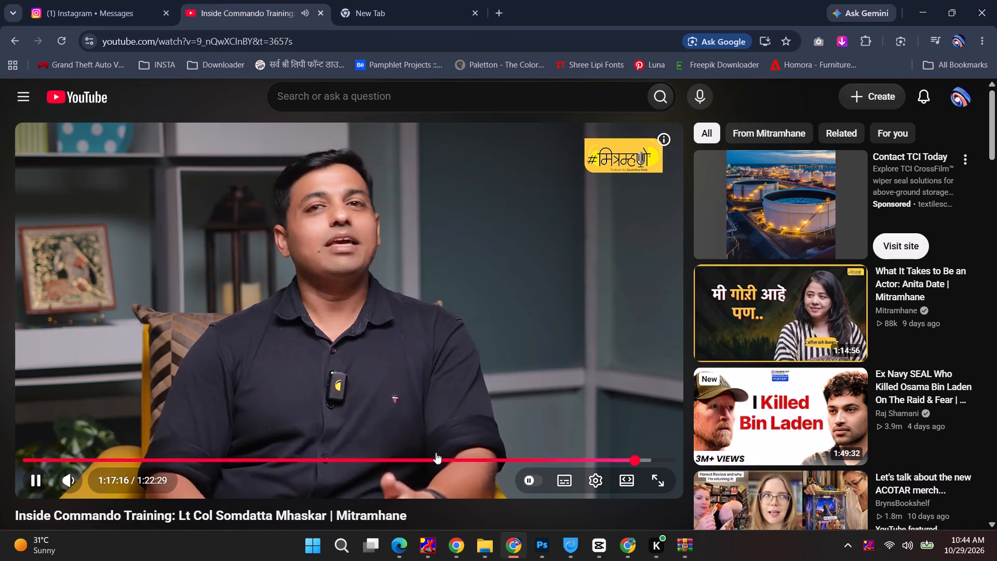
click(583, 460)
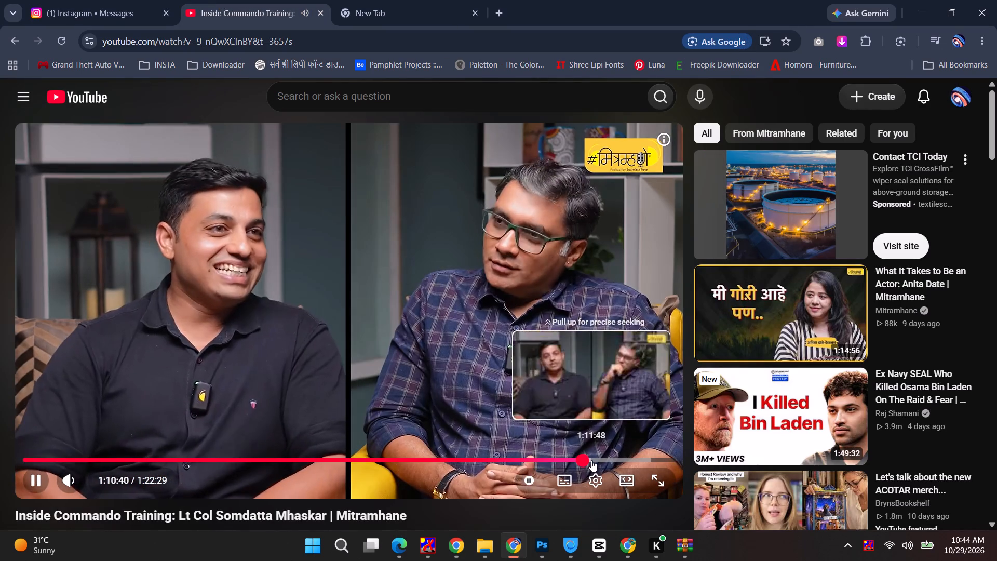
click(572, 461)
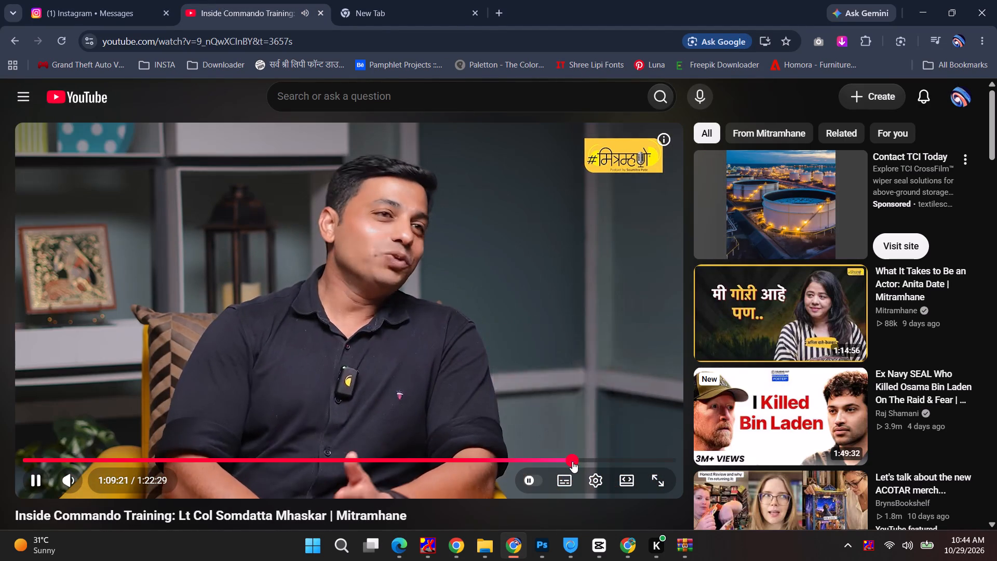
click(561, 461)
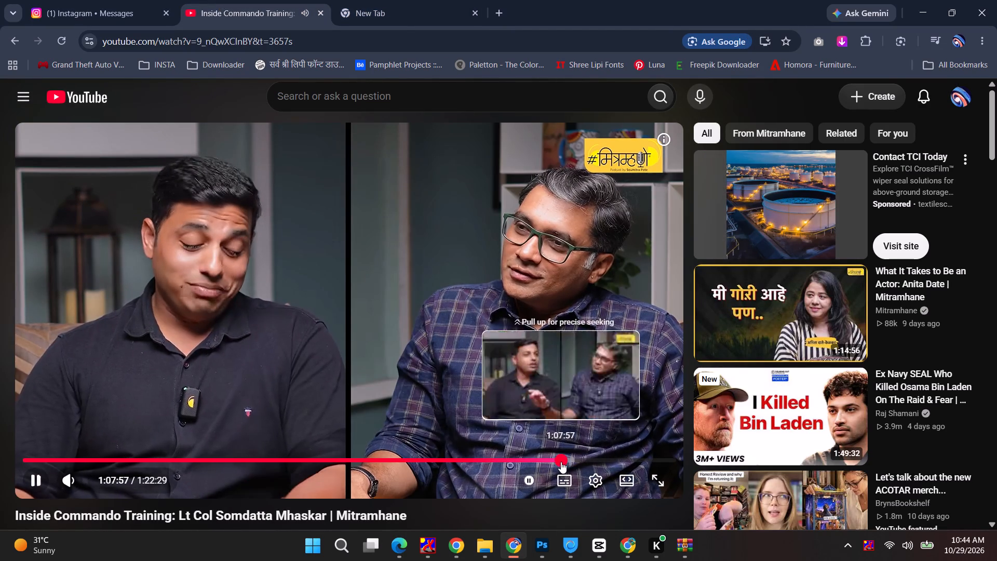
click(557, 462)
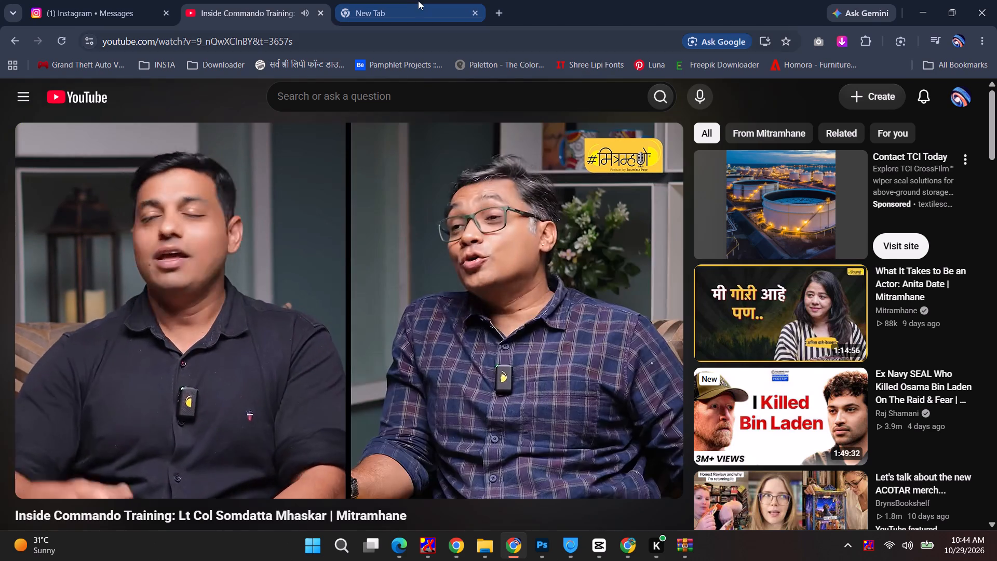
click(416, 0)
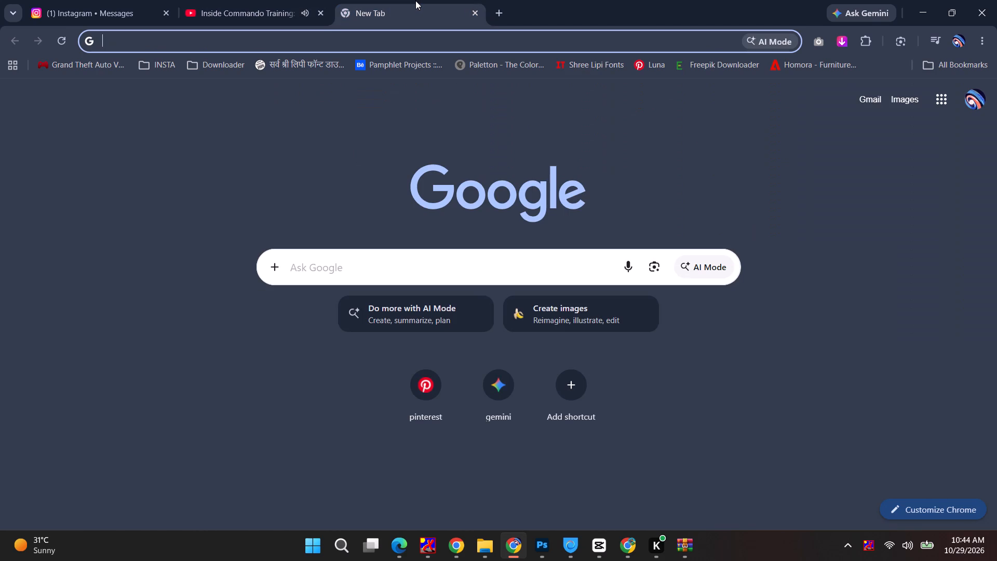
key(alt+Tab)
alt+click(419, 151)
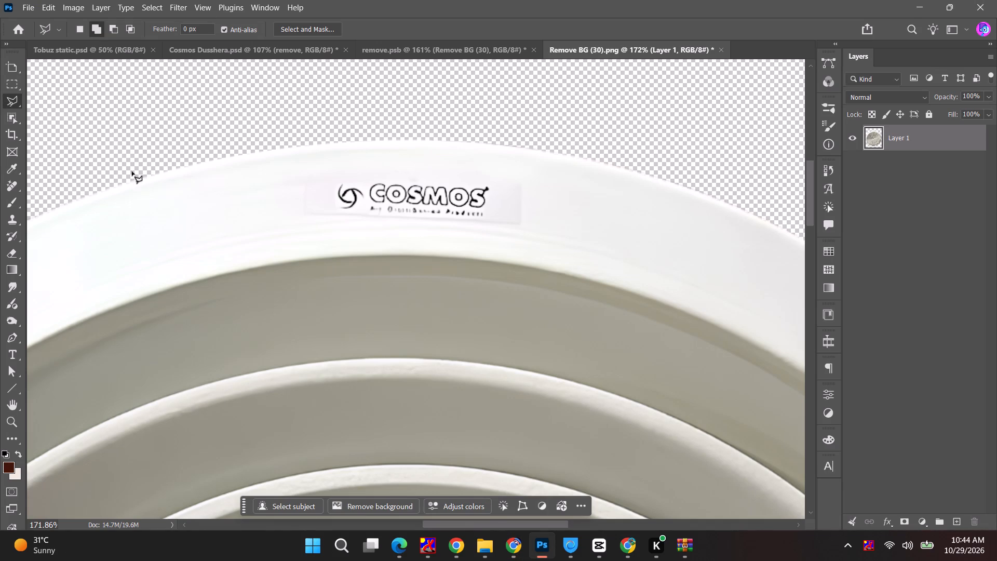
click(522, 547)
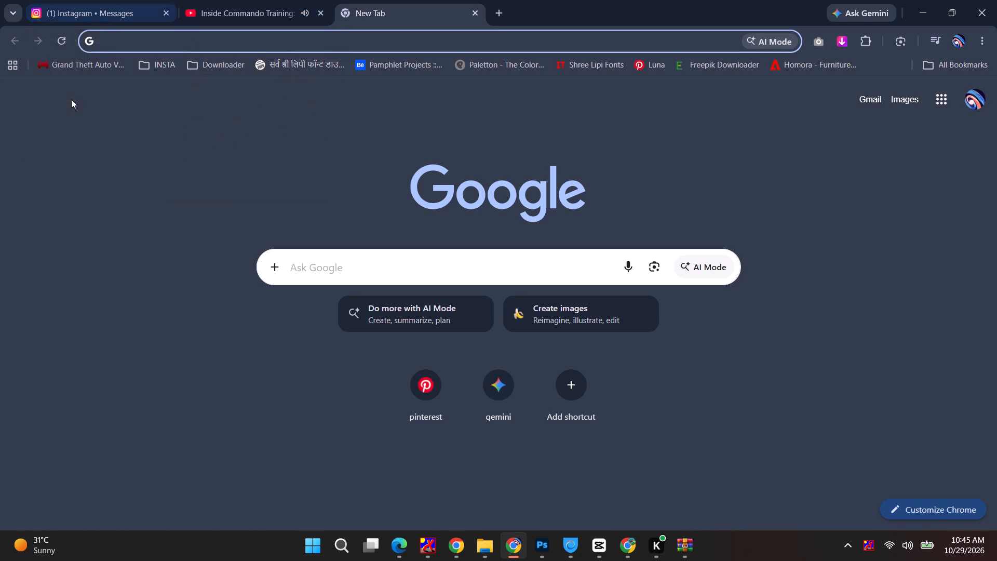
Leave the browser and return to the Remove BG (30).png diffuser document in Photoshop.
key(alt+Tab)
key(alt+Tab)
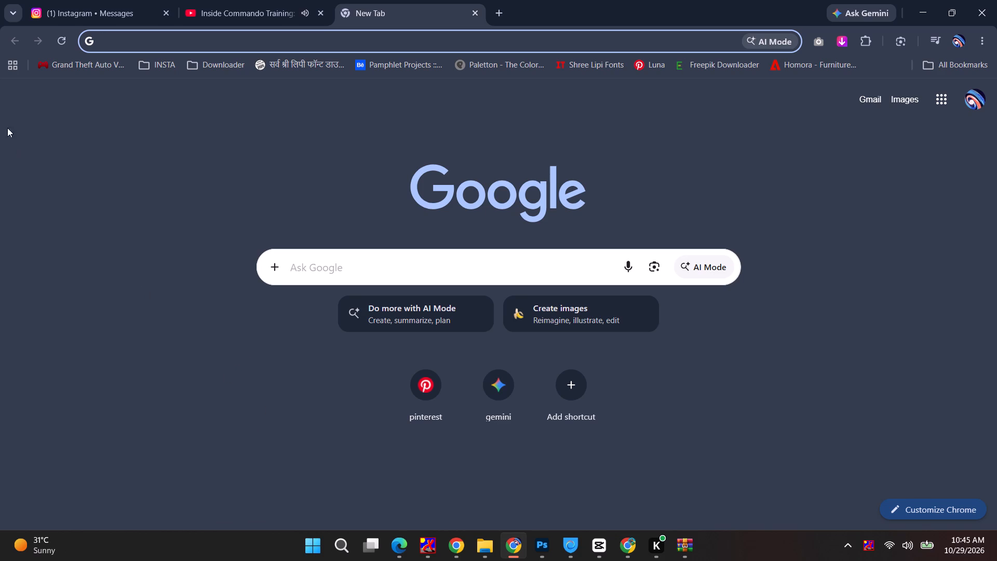
click(507, 545)
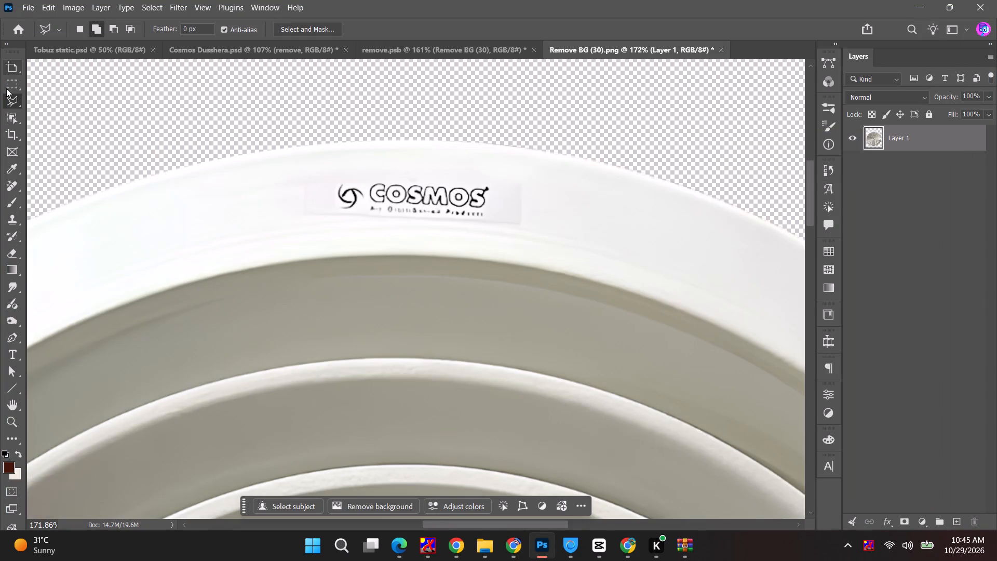
Copy the COSMOS logo area of the diffuser rim onto its own layer and enlarge it to 148%.
click(13, 83)
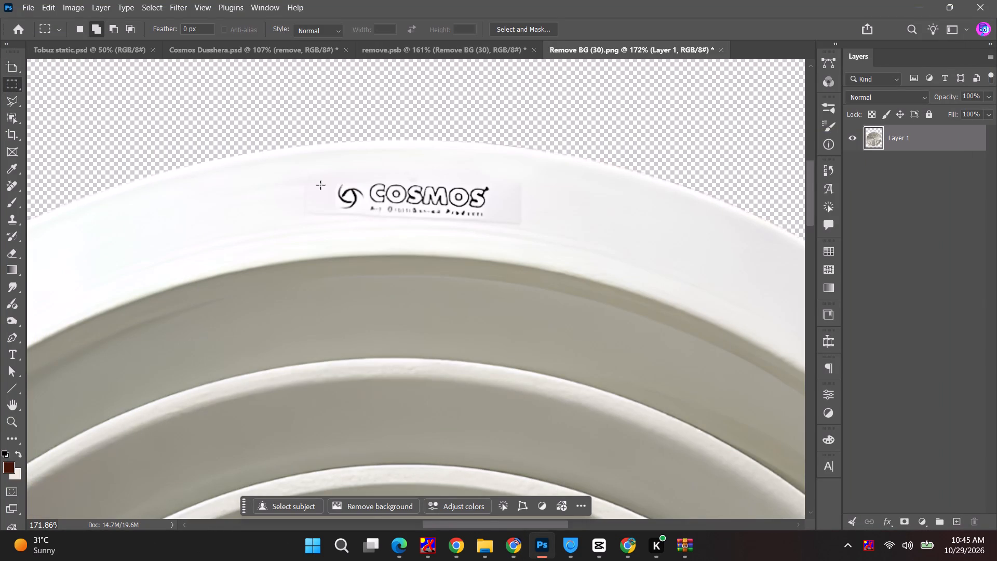
drag(331, 178, 495, 224)
key(ctrl+j)
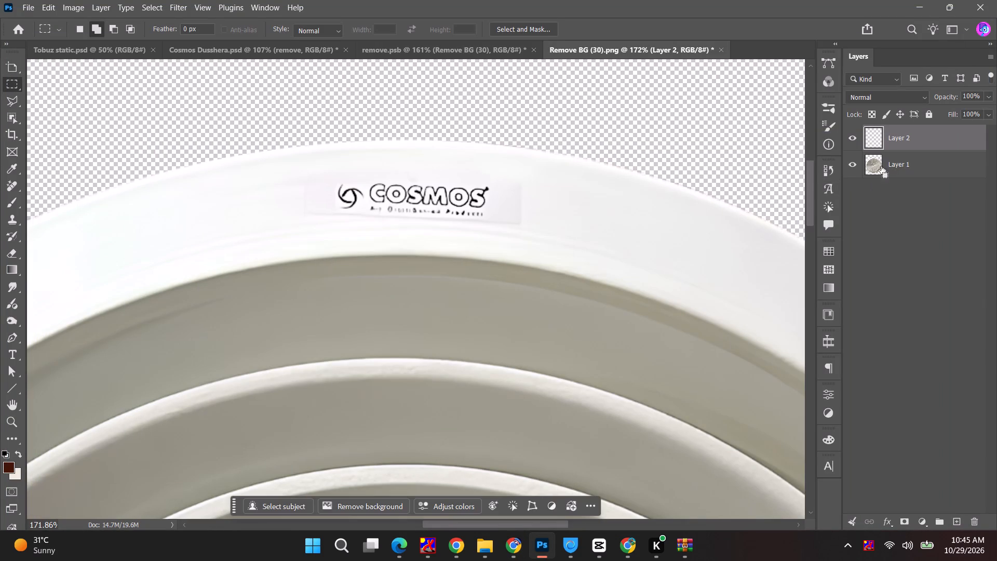
key(ctrl+t)
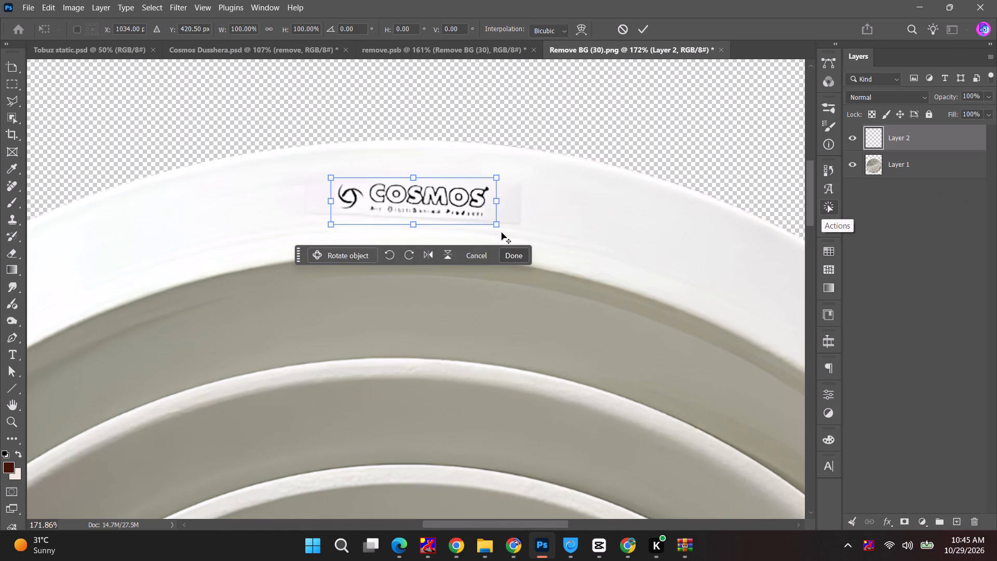
alt+shift+drag(498, 228, 535, 250)
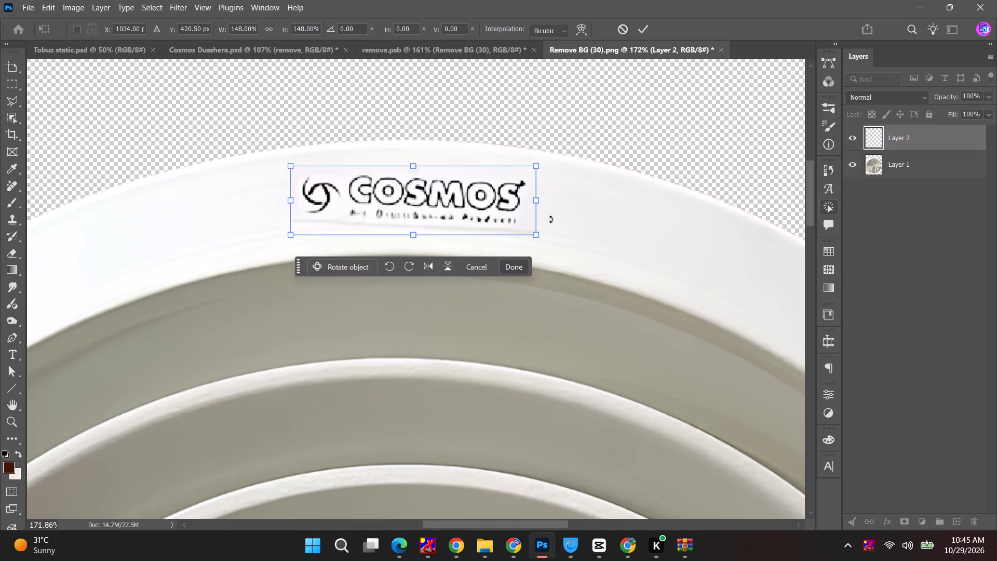
click(648, 29)
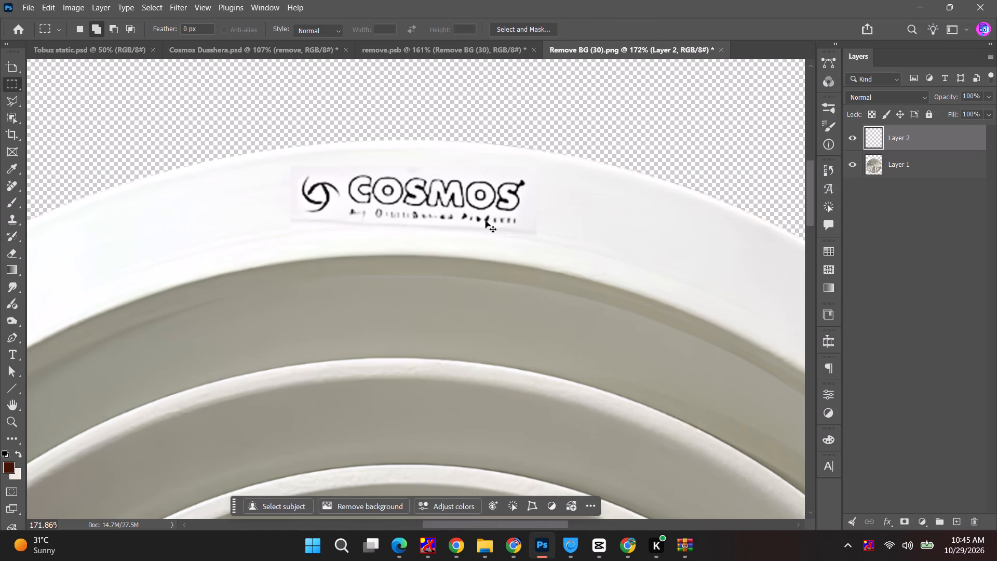
Merge the enlarged logo layer with Layer 1 in the Remove BG (30) diffuser document.
key(ctrl+s)
click(568, 245)
ctrl+click(933, 165)
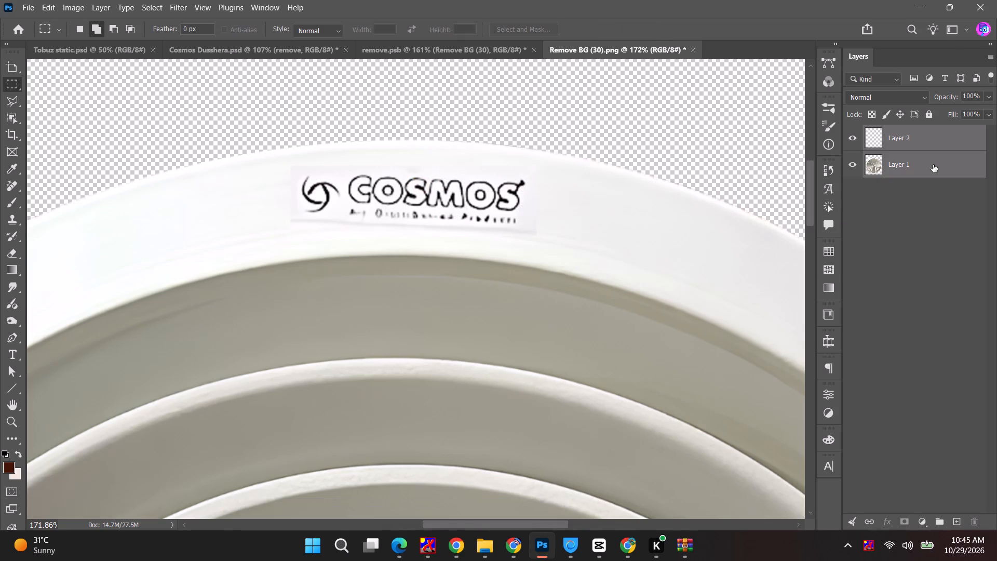
key(ctrl+e)
Save and close the Remove BG (30) diffuser document.
key(ctrl+s)
key(ctrl+w)
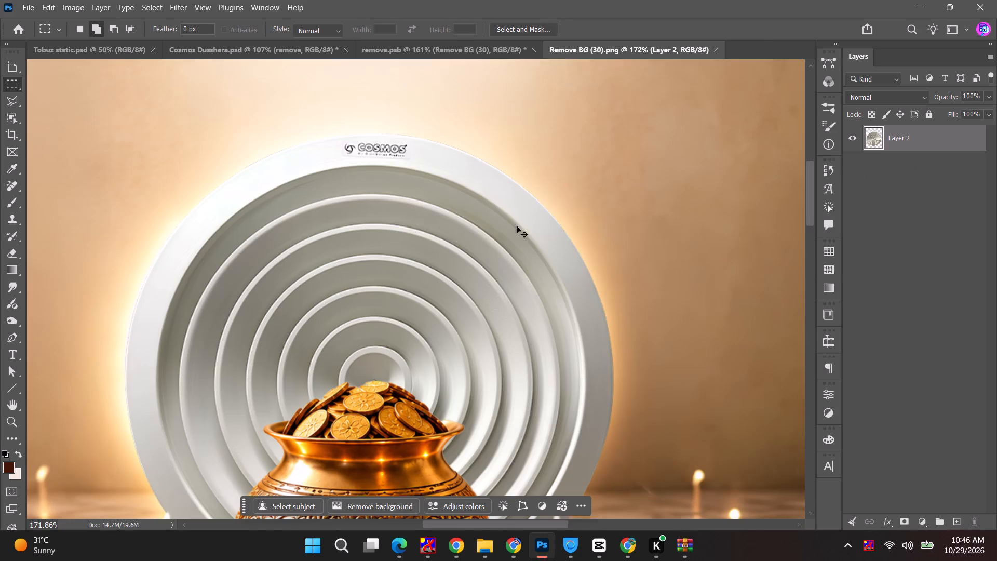
Save the remove.psb composition with the diffuser's updated logo.
right_click(9, 62)
click(74, 70)
alt+scroll(193, 279, down, 8)
key(space)
key(space)
key(space)
drag(289, 315, 330, 296)
alt+scroll(330, 296, down, 4)
key(ctrl+s)
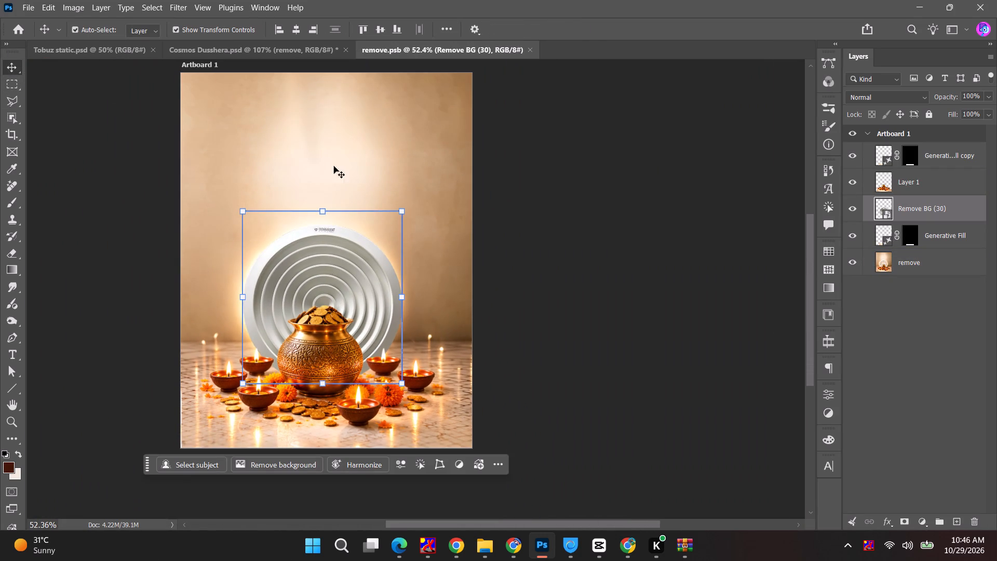
In Cosmos Dusshera.psd, centre the remove artwork layer horizontally on the Cosmos Dhanteras artboard.
click(251, 48)
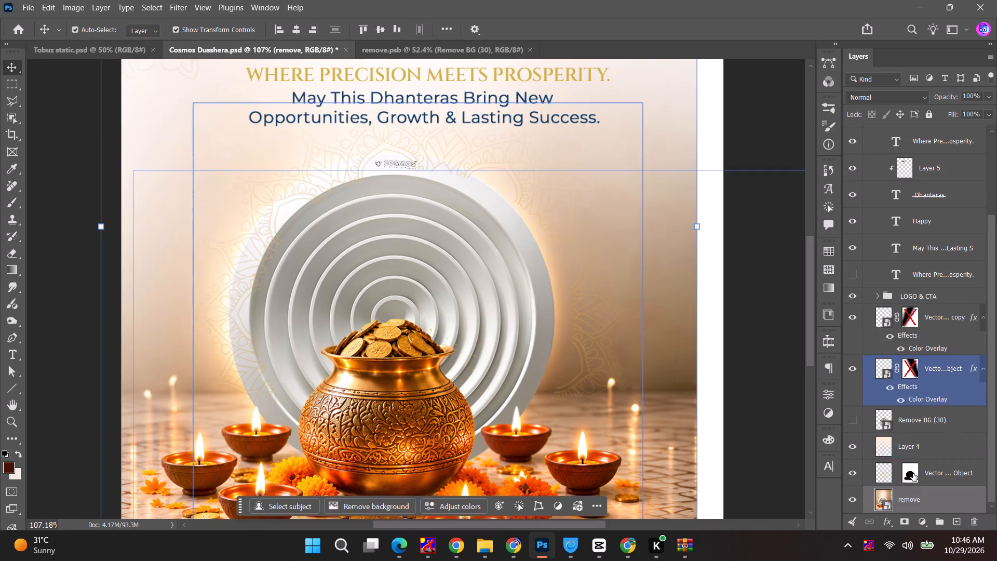
alt+scroll(589, 333, down, 1)
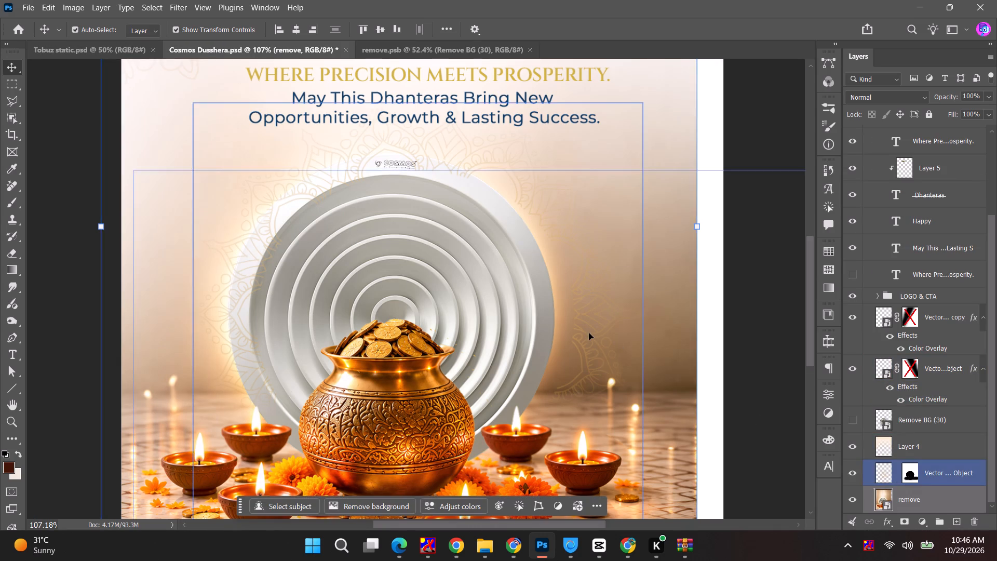
alt+scroll(589, 333, down, 3)
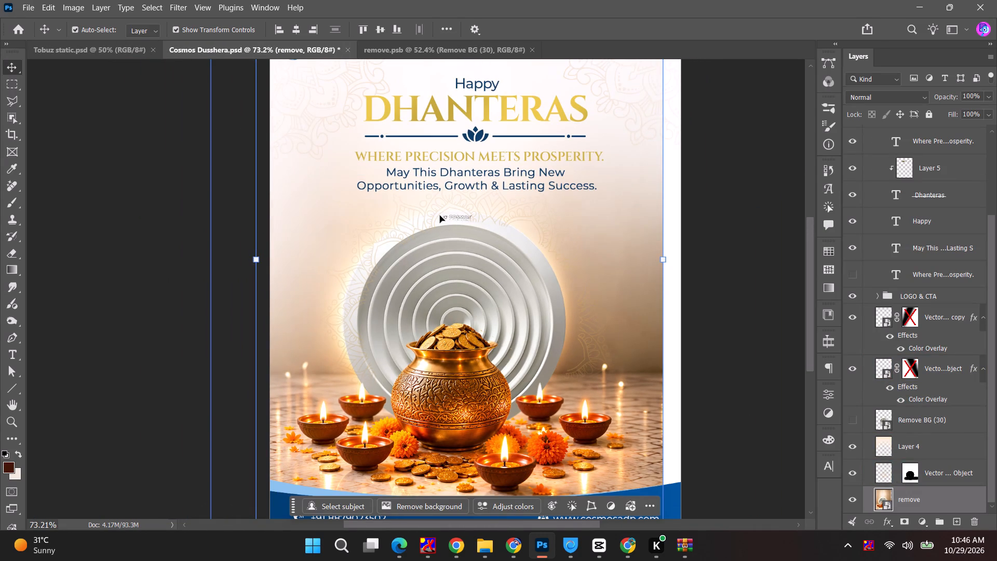
alt+scroll(455, 214, down, 4)
click(289, 23)
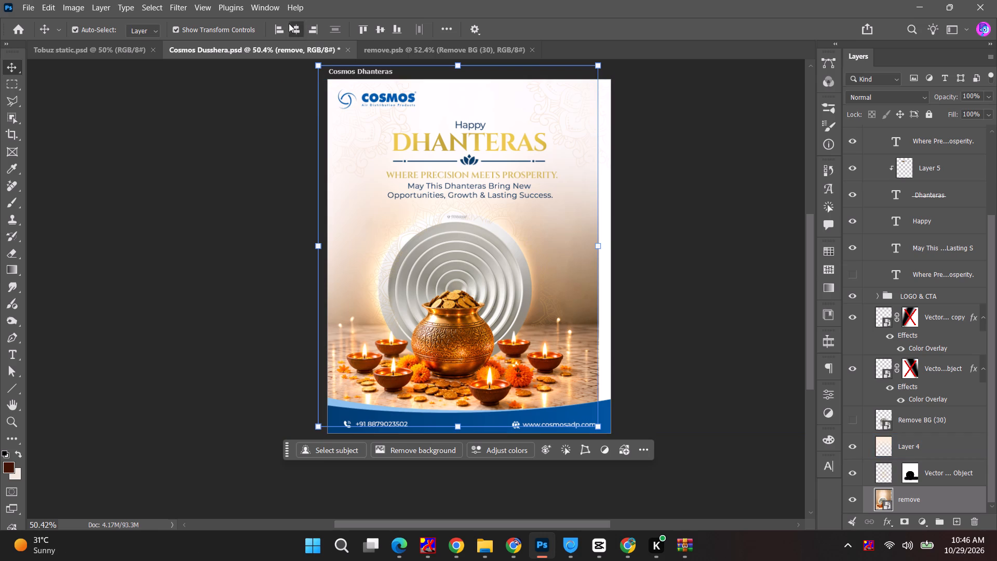
click(714, 281)
alt+scroll(459, 288, up, 4)
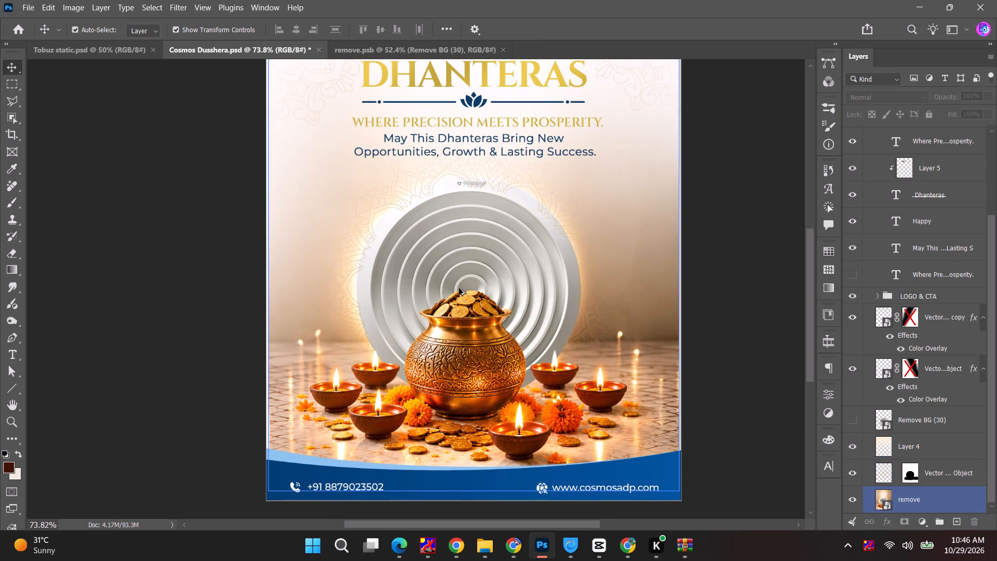
Link the mandala Vector Smart Object layer above the remove layer to its layer mask.
click(530, 181)
click(936, 476)
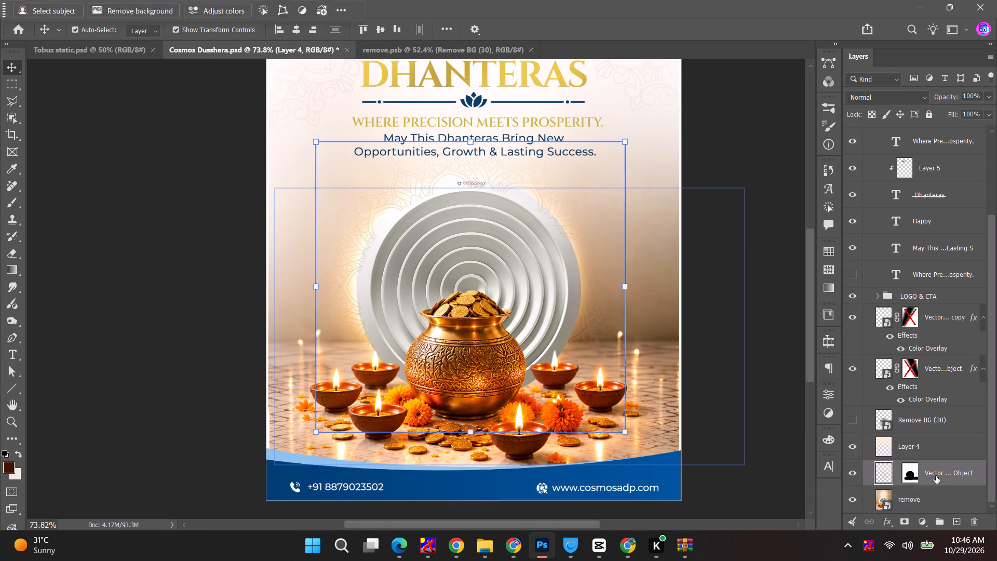
key(ctrl+t)
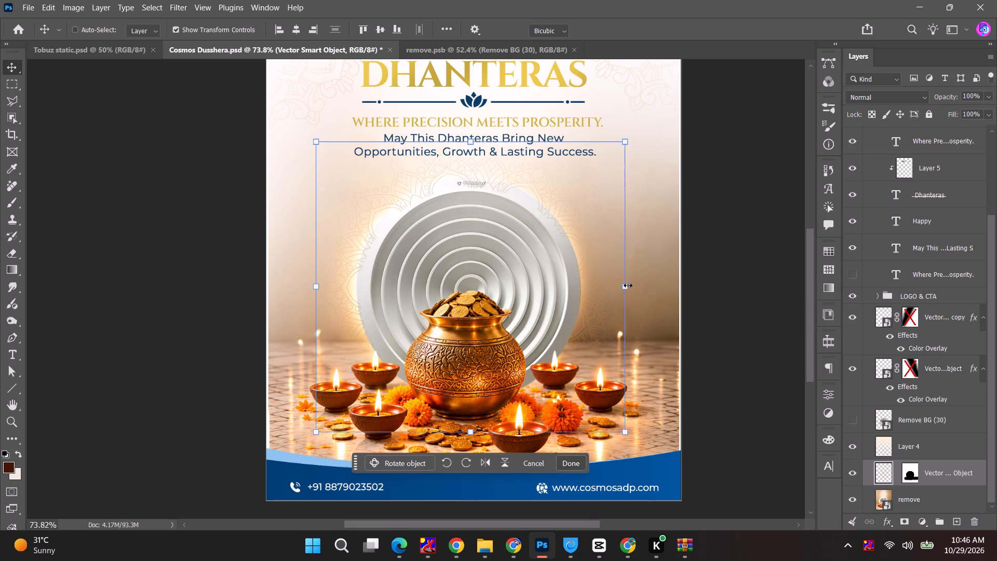
click(892, 473)
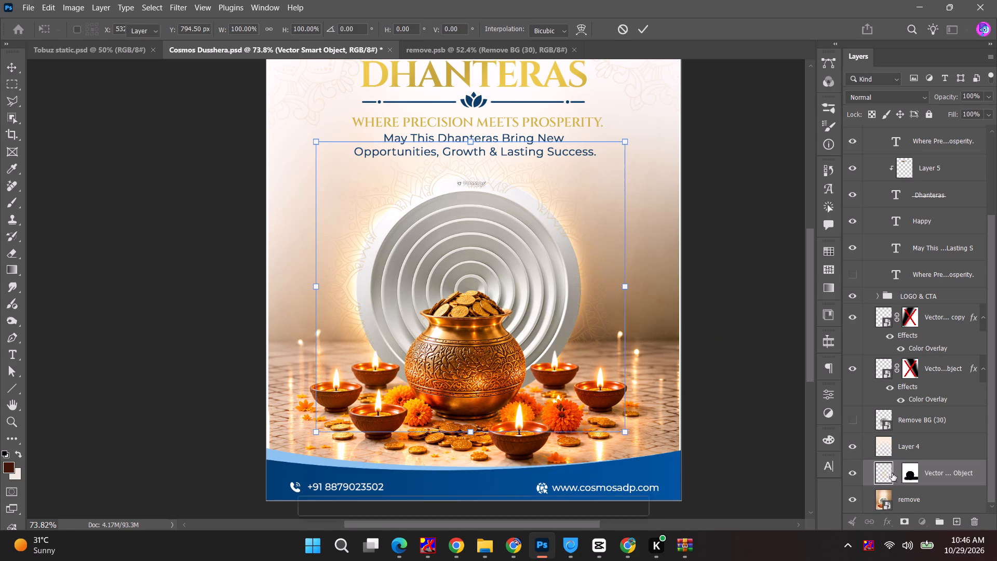
click(895, 475)
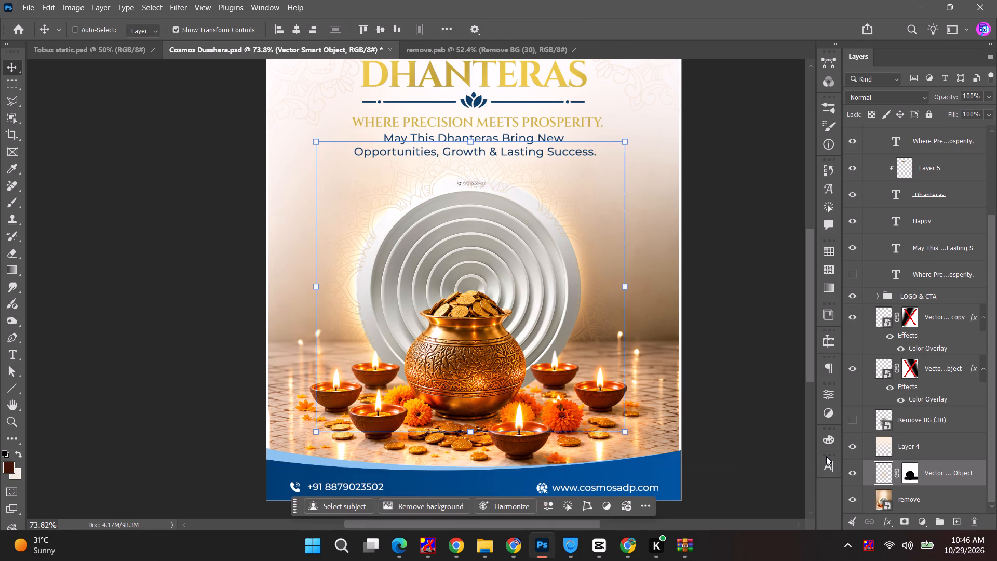
Scale the masked mandala behind the diffuser to about 103.8% width and 111.7% height, fitting its mask around the diffuser.
key(ctrl+t)
alt+shift+drag(628, 288, 641, 287)
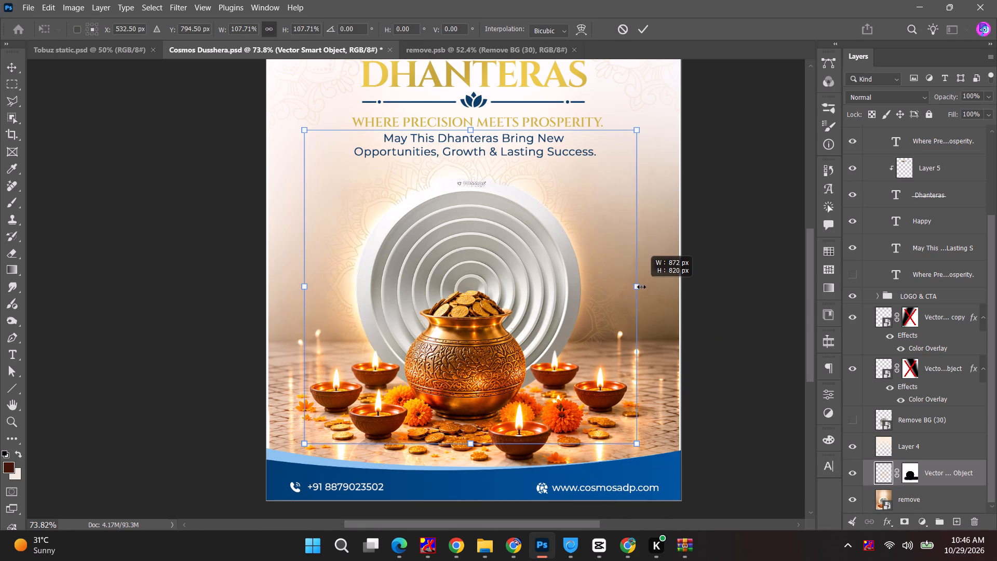
alt+shift+drag(641, 287, 646, 287)
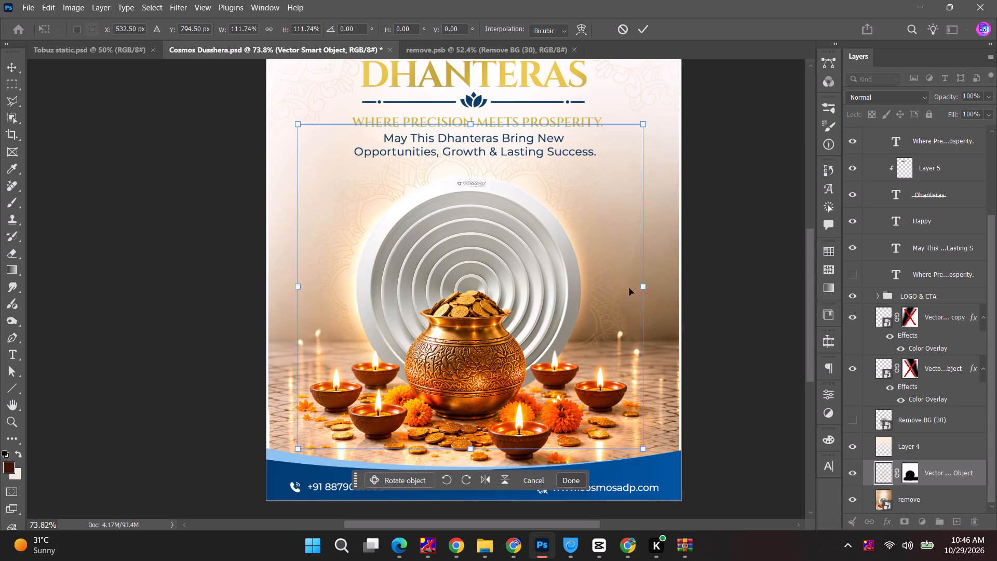
click(599, 281)
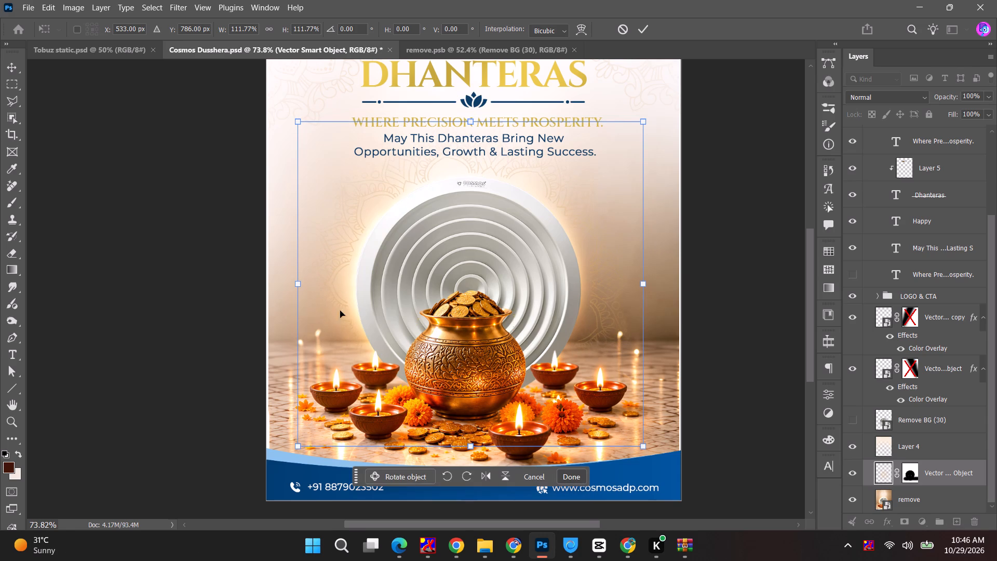
drag(299, 284, 308, 284)
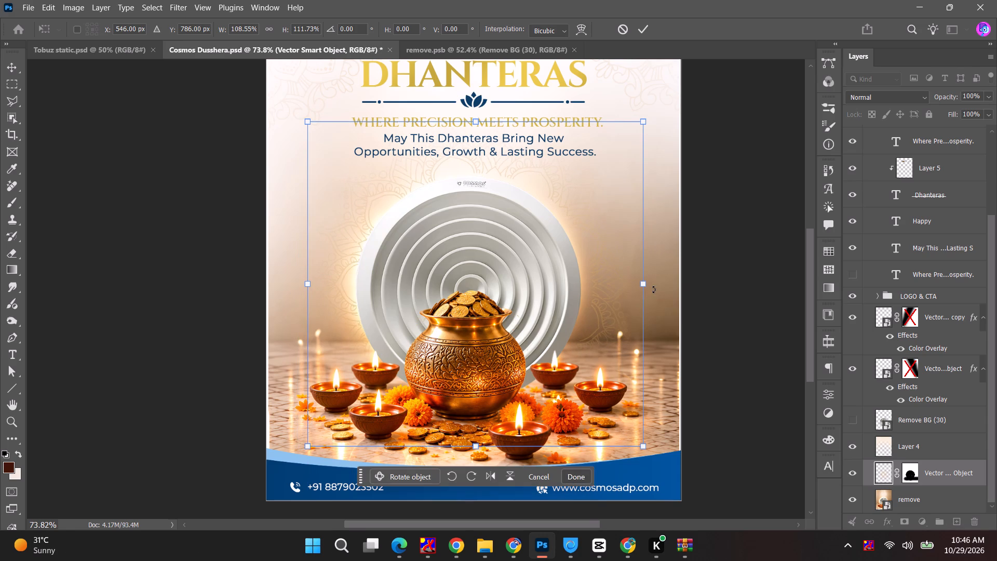
drag(648, 288, 634, 284)
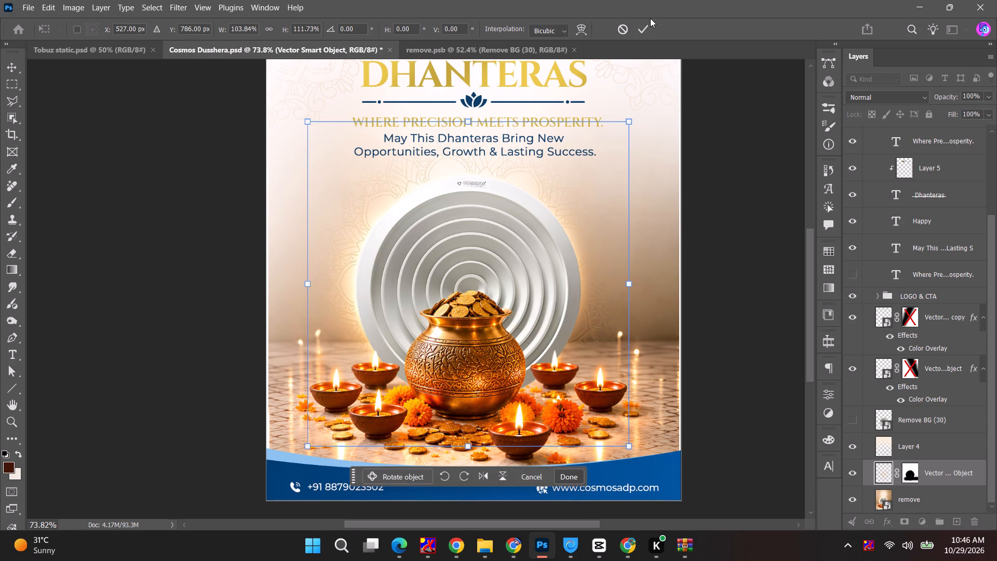
click(644, 25)
Select the remove and Layer 4 layers and scale them together proportionally to about 101.4%.
click(738, 196)
alt+scroll(663, 336, up, 2)
click(663, 336)
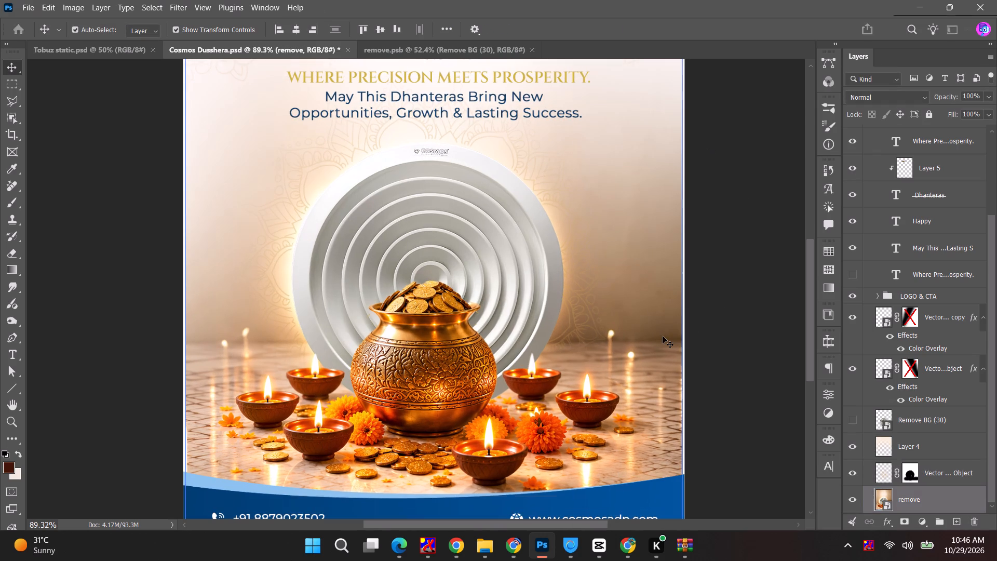
shift+click(536, 173)
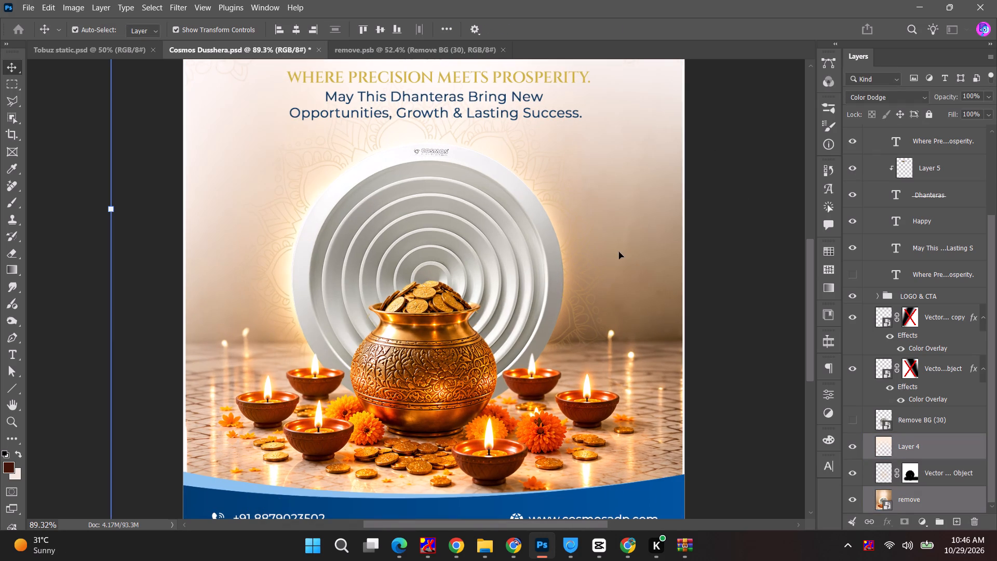
click(619, 252)
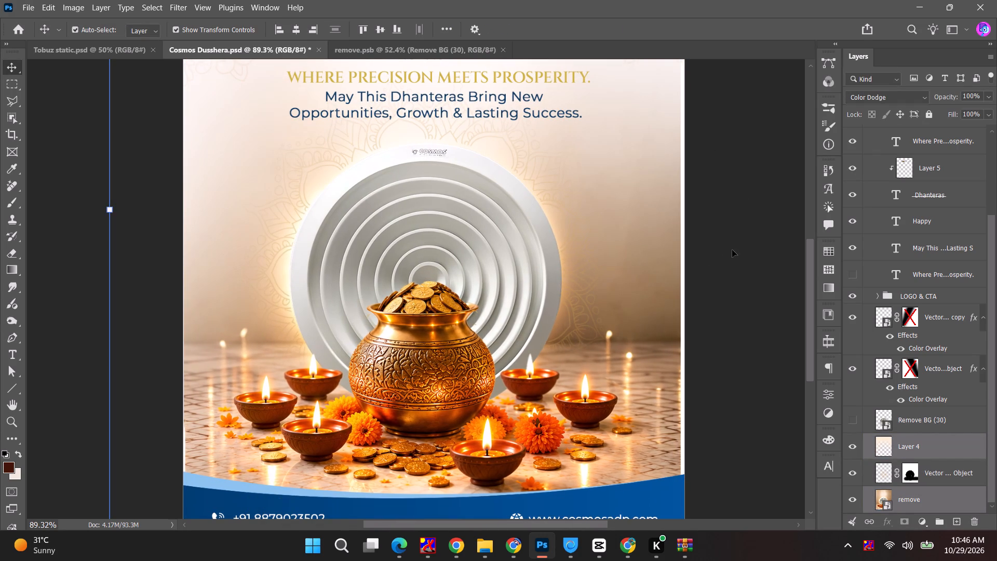
alt+shift+drag(111, 211, 105, 210)
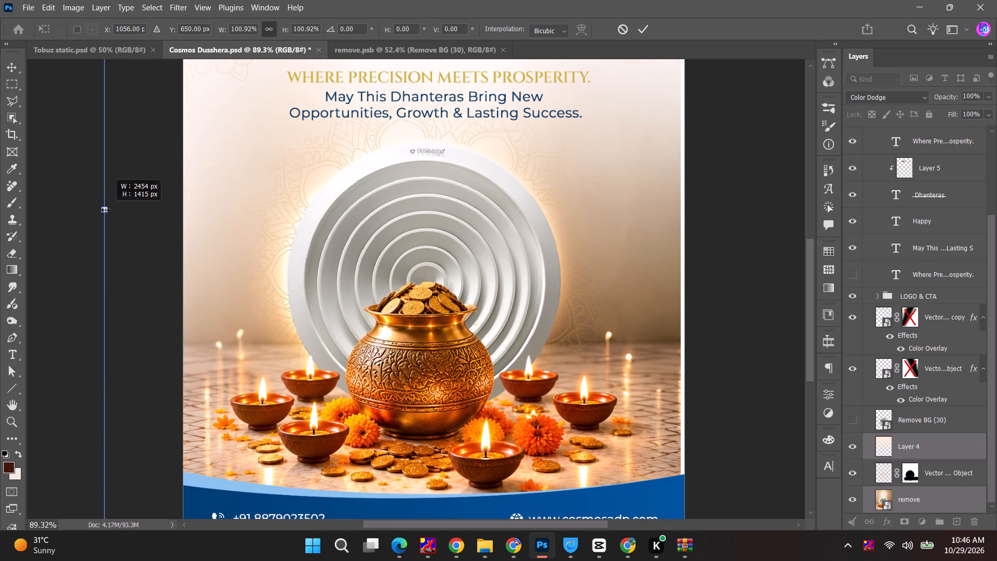
alt+shift+drag(105, 210, 103, 210)
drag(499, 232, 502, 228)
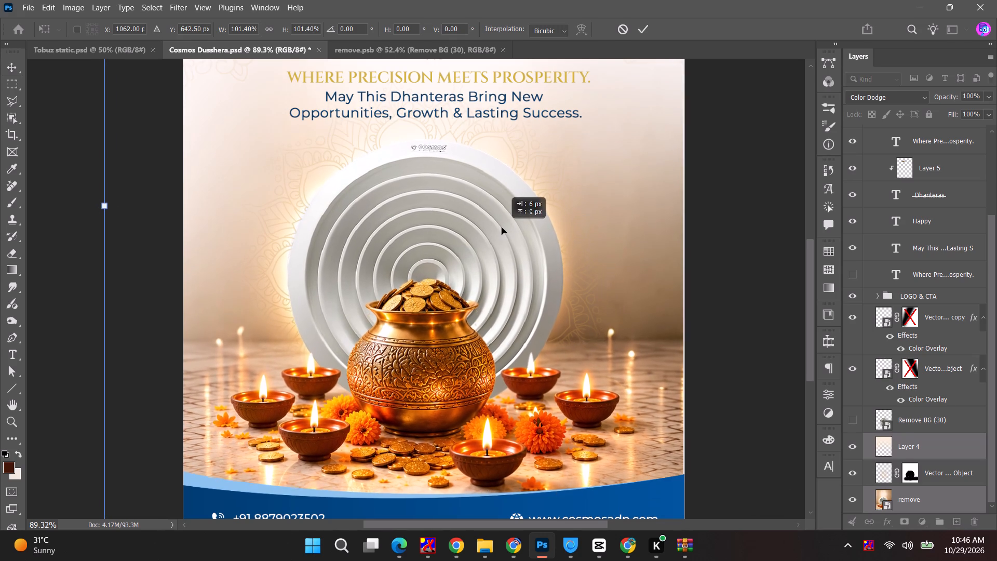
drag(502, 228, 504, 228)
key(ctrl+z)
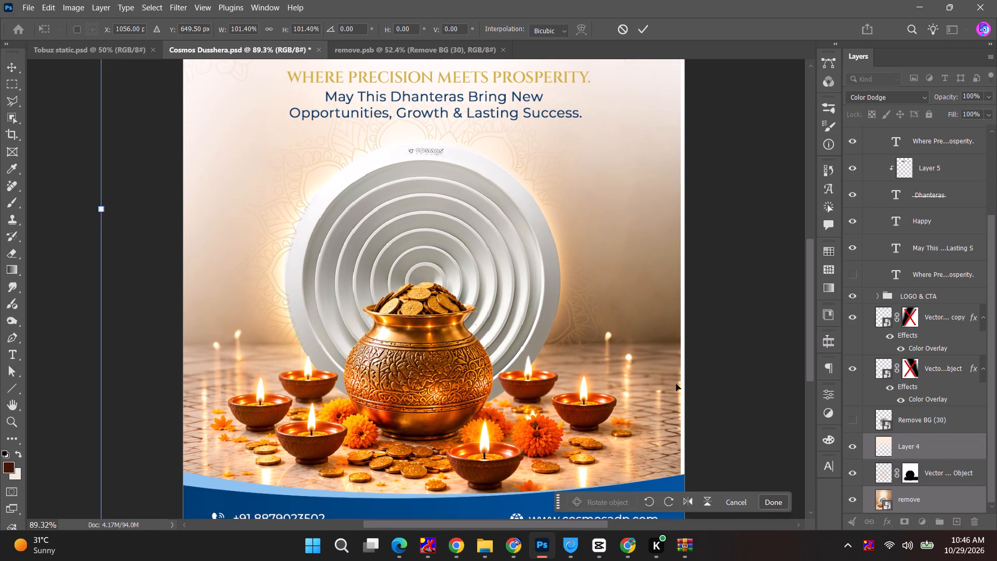
Add the mandala Vector Smart Object to the selected layers and move all three about 11 px to the right.
ctrl+click(938, 474)
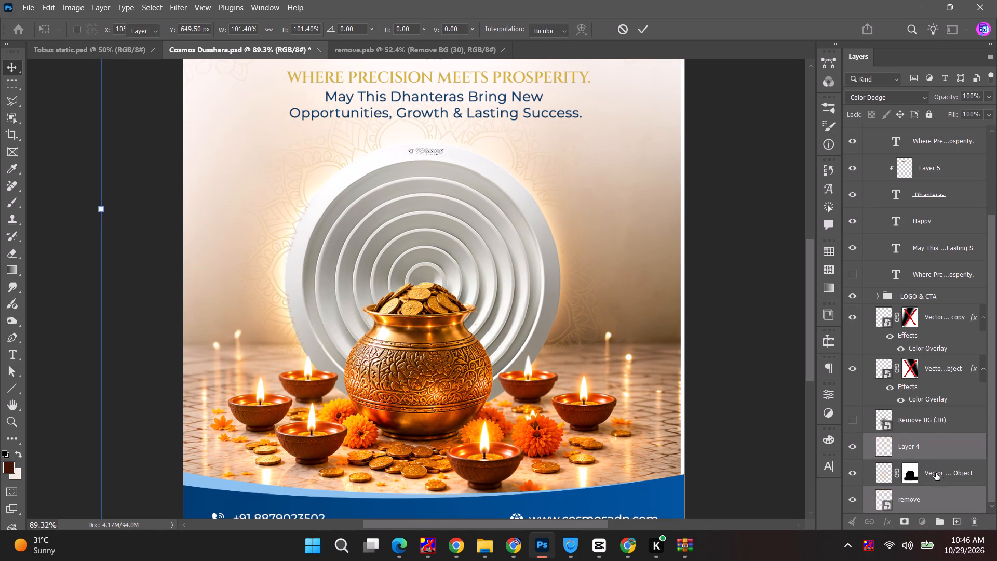
drag(656, 313, 662, 313)
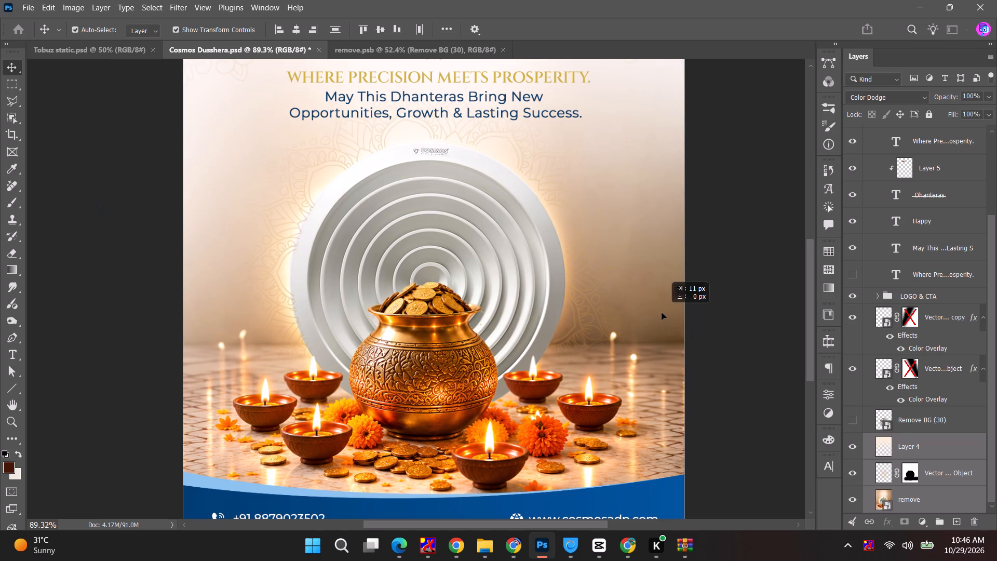
drag(662, 313, 663, 312)
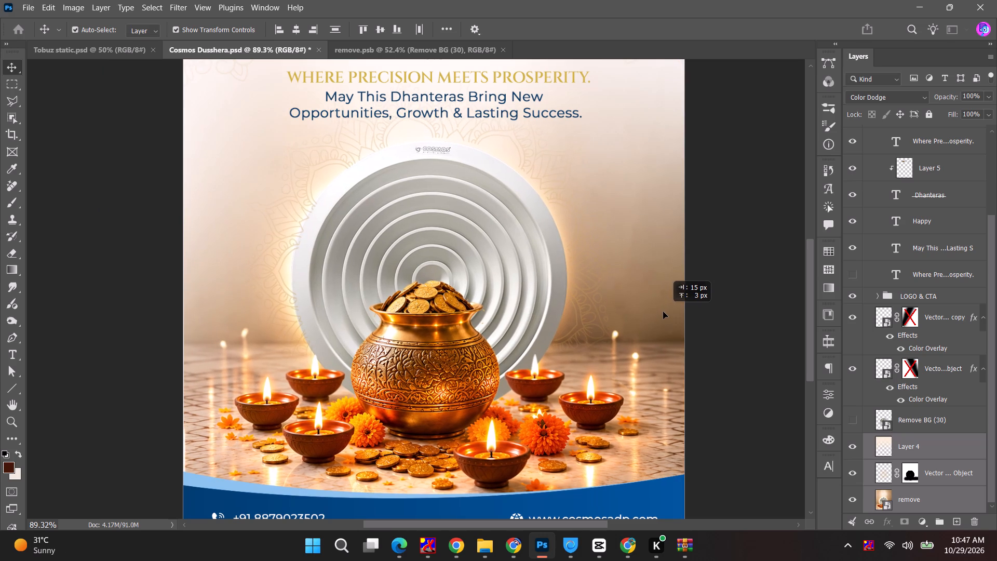
drag(663, 312, 662, 310)
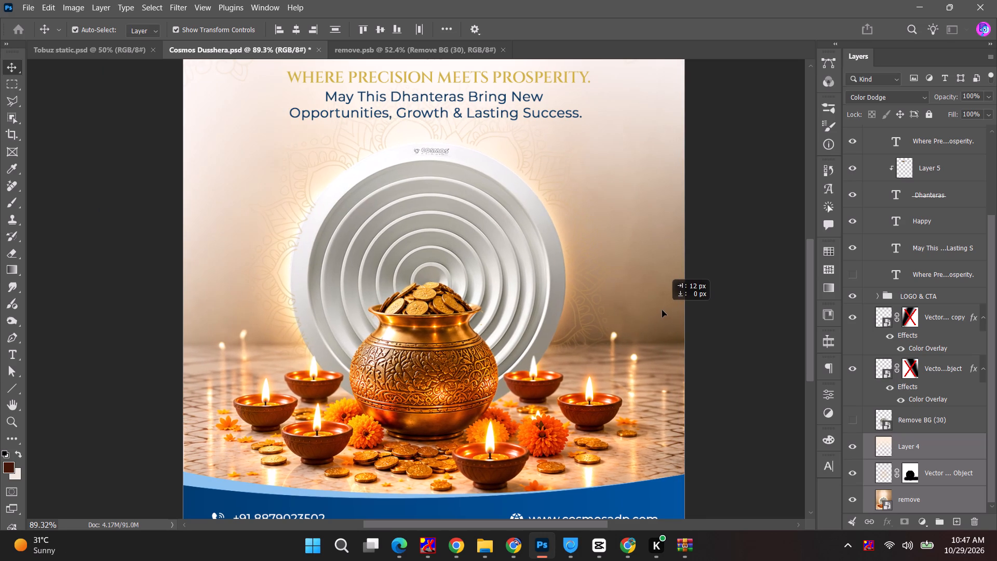
drag(662, 310, 662, 310)
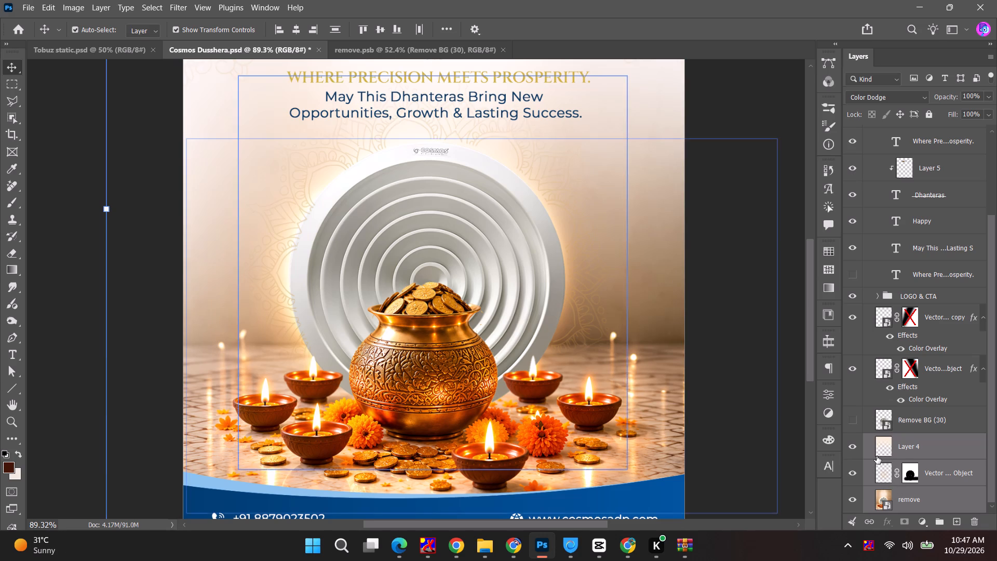
Hide the mandala layer and examine the whole Cosmos Dhanteras artboard without it.
click(859, 471)
alt+scroll(676, 381, down, 2)
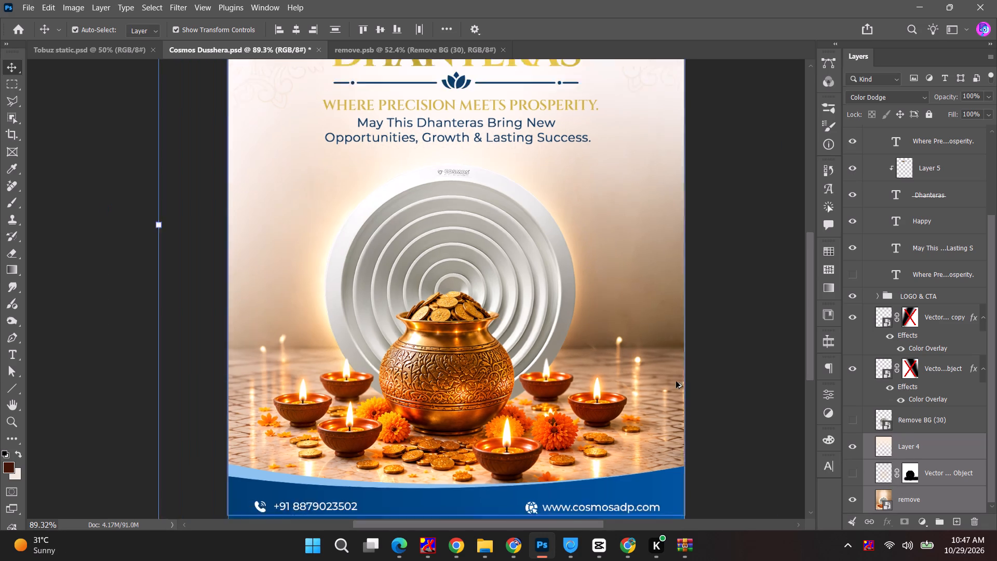
alt+scroll(676, 381, down, 4)
click(762, 352)
key(space)
key(space)
key(space)
key(space)
key(space)
key(space)
drag(743, 342, 665, 352)
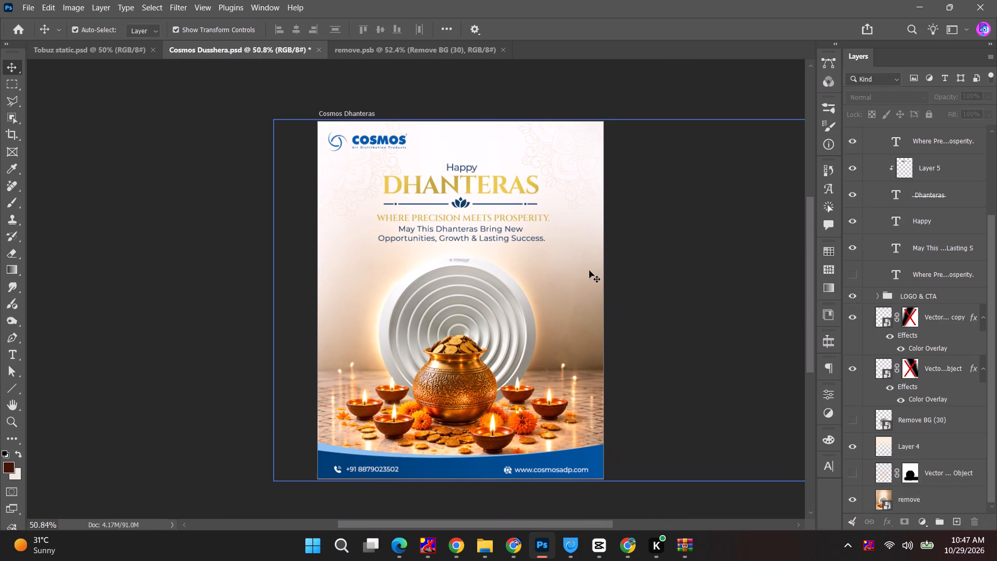
click(590, 264)
Centre the remove artwork layer horizontally on the Cosmos Dhanteras artboard.
click(909, 498)
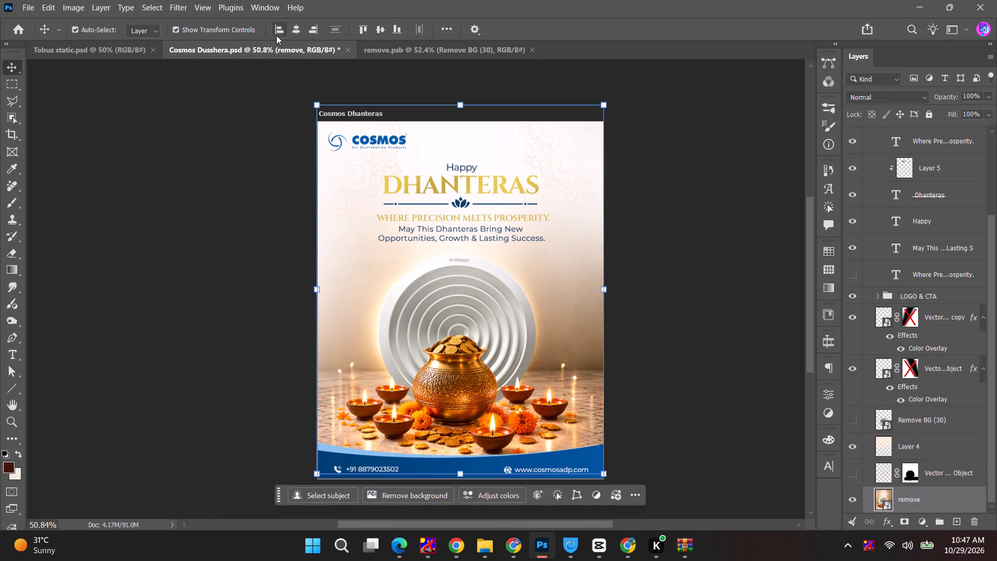
click(298, 28)
click(646, 269)
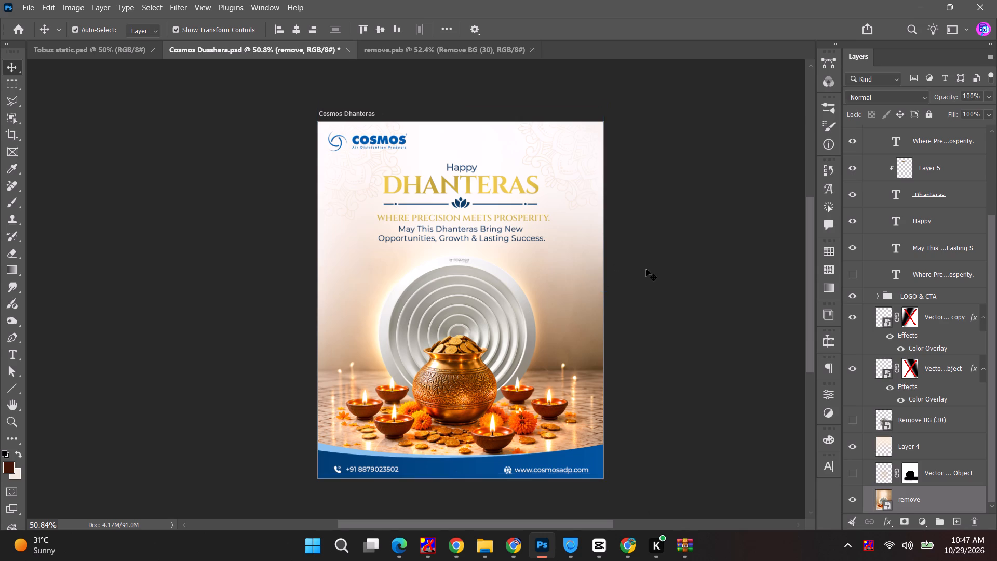
Show the mandala layer again and compare it with its layer mask disabled and enabled.
click(855, 474)
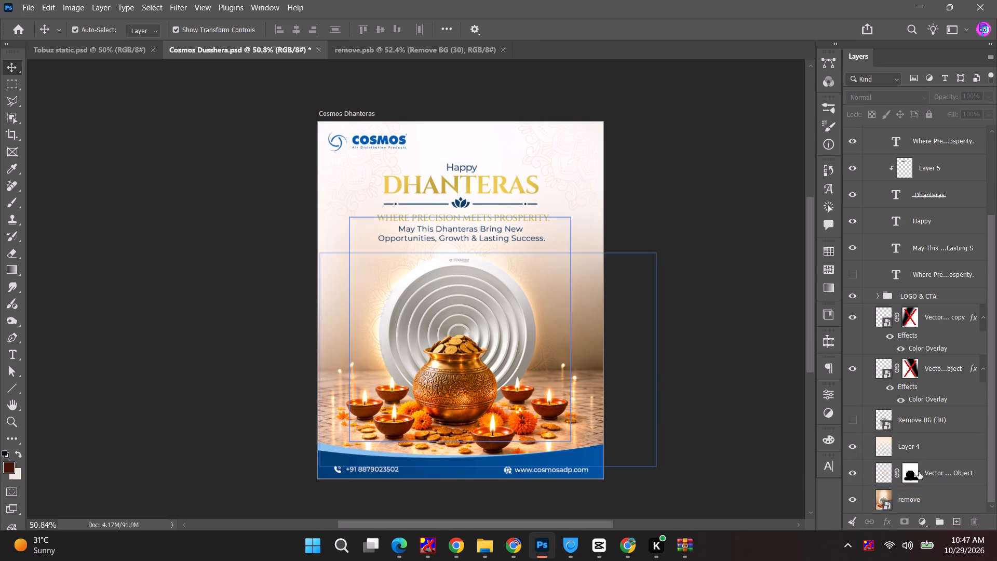
shift+click(911, 472)
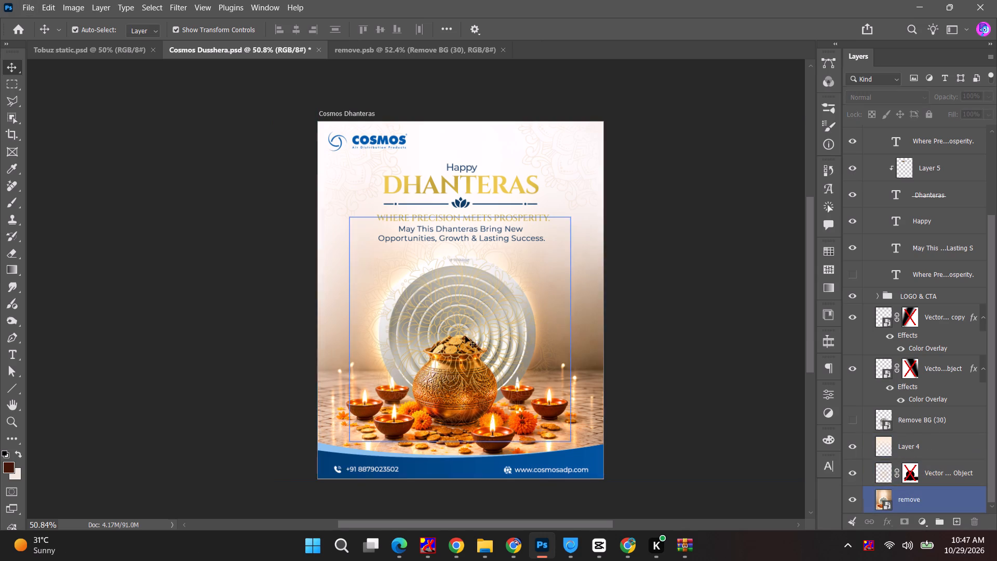
right_click(913, 473)
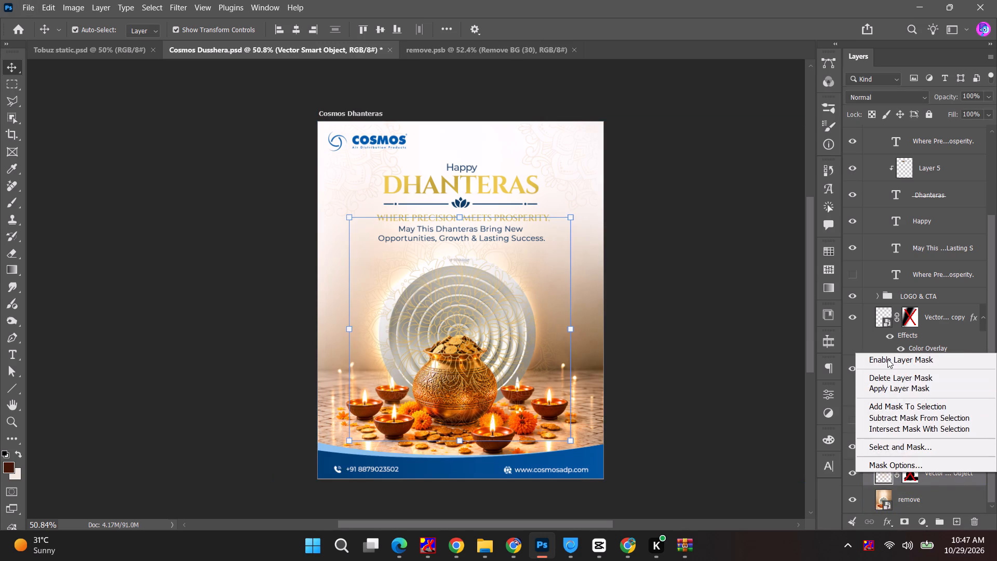
click(887, 357)
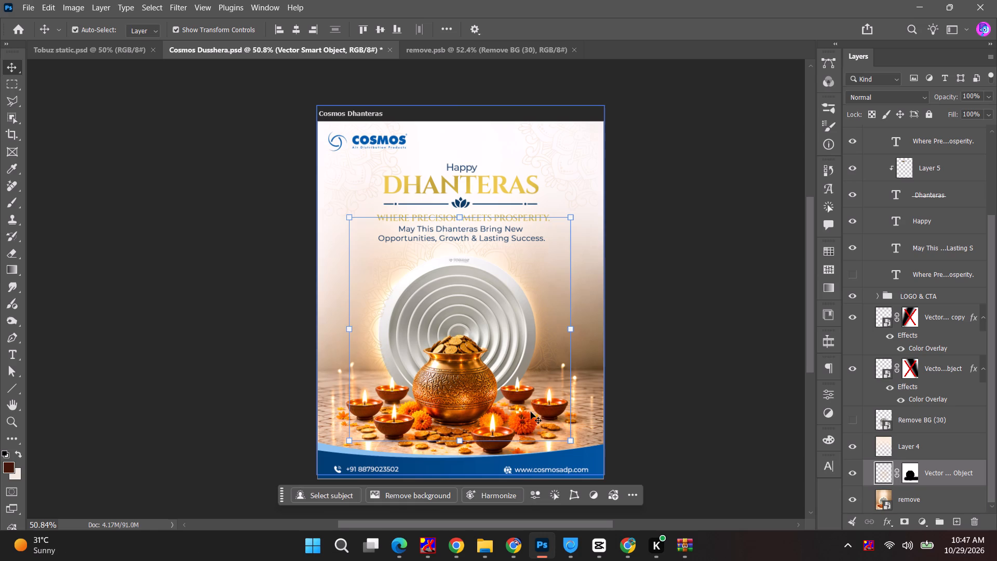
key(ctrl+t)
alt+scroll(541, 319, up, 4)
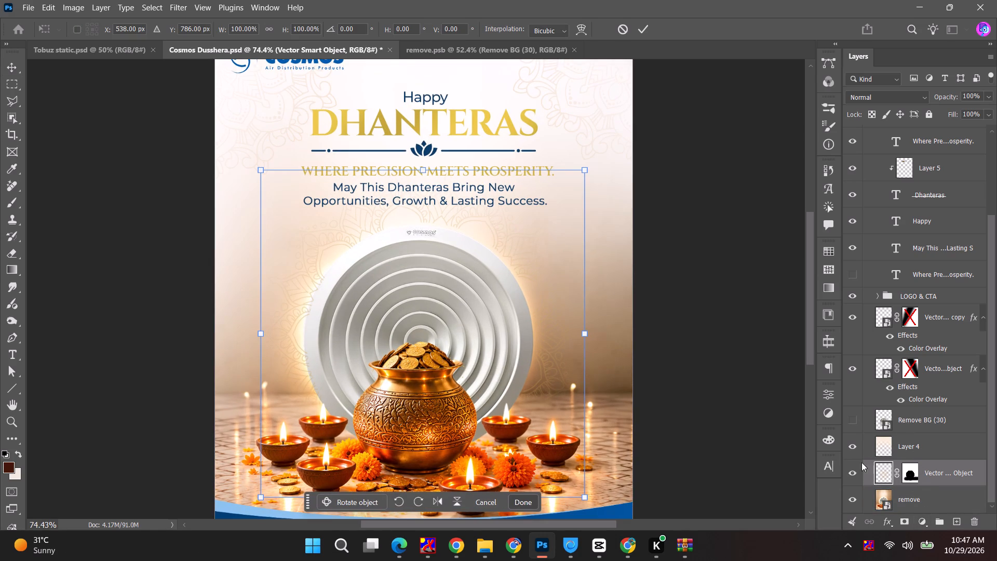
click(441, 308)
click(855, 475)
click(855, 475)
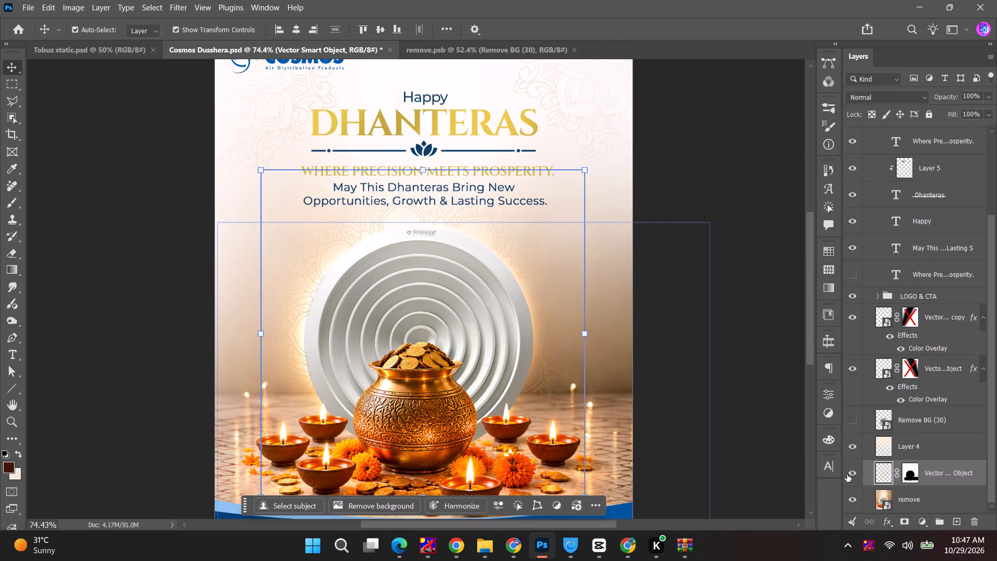
Disable the mandala's layer mask, scale the mandala to about 108.7% width and 108.6% height, and reposition it around the diffuser.
shift+click(910, 474)
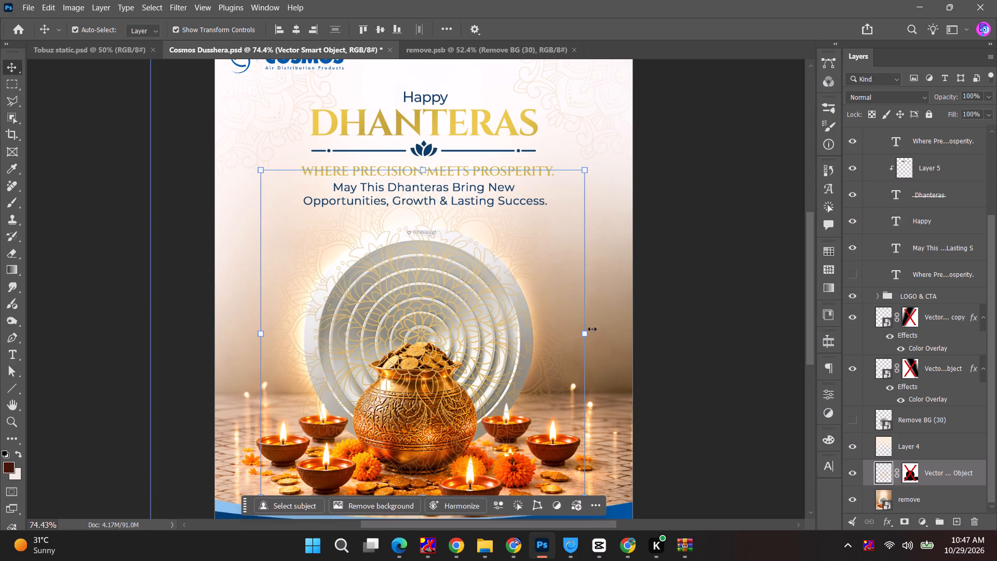
alt+shift+drag(589, 331, 603, 330)
drag(504, 318, 503, 325)
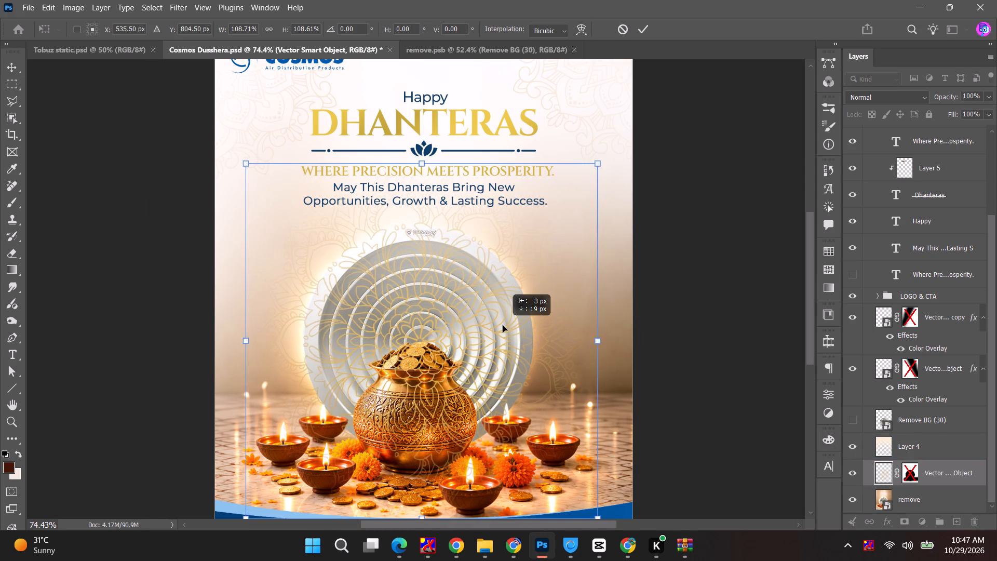
drag(503, 325, 502, 324)
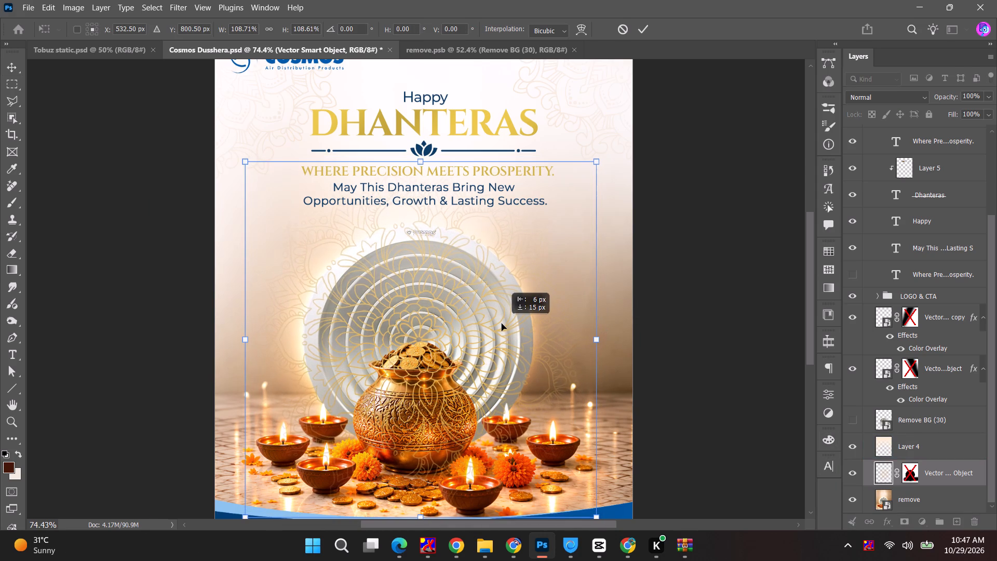
drag(502, 324, 500, 324)
click(651, 30)
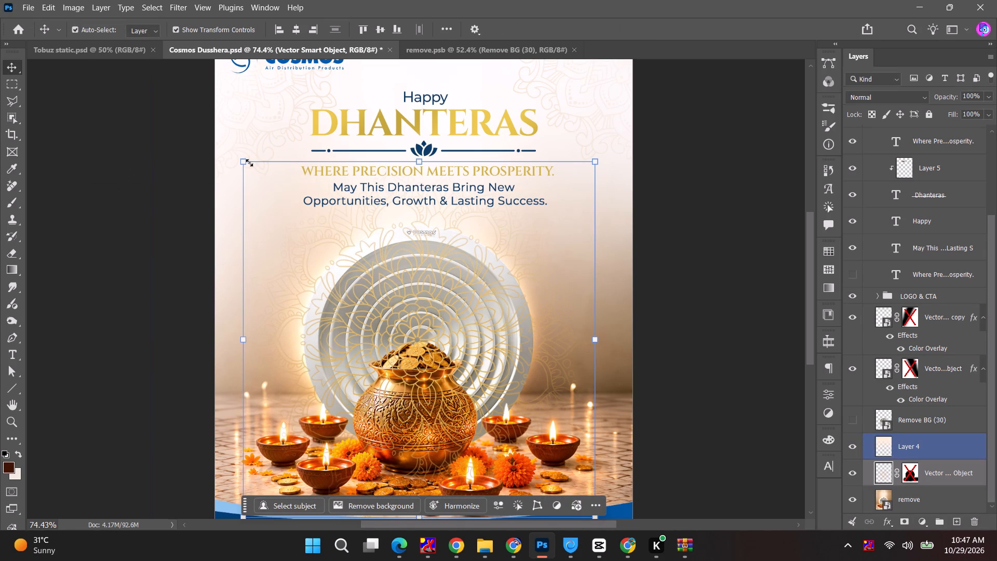
Delete the disabled layer mask from the mandala Vector Smart Object layer.
click(10, 119)
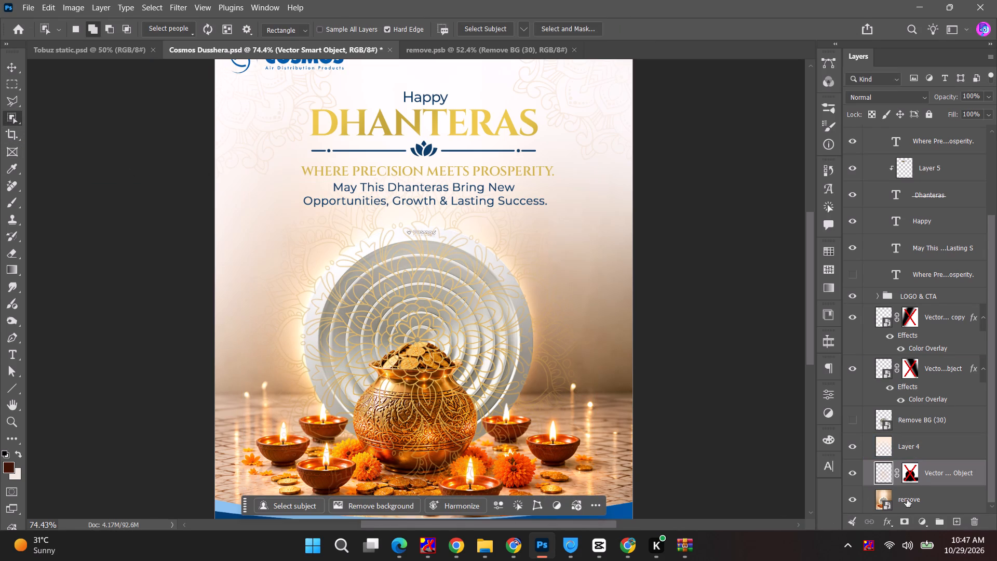
click(908, 498)
right_click(912, 471)
click(909, 380)
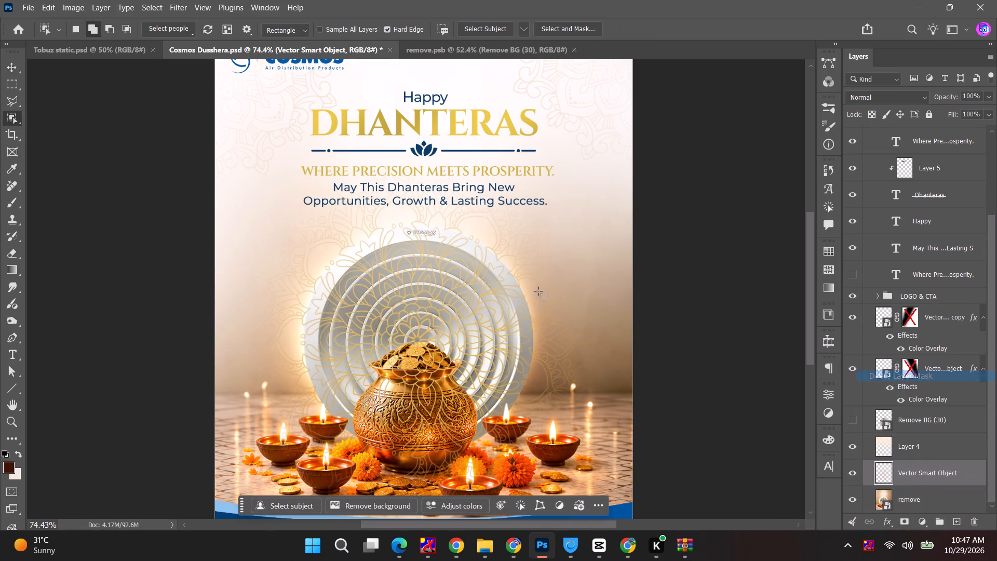
Object-select the diffuser, pot, diyas and coins on the remove layer and mask them out of the mandala Vector Smart Object.
drag(245, 225, 248, 236)
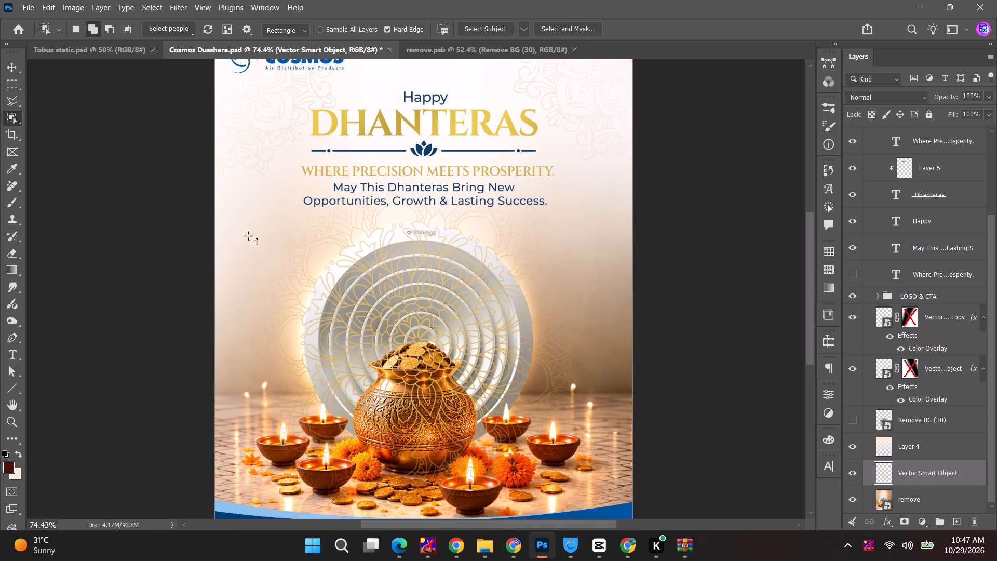
drag(248, 236, 663, 495)
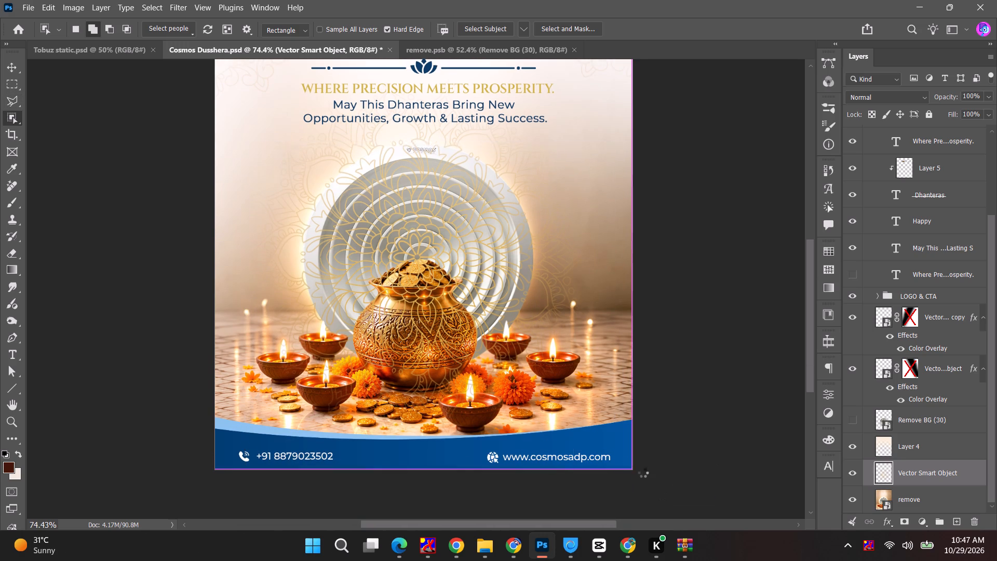
click(906, 497)
key(ctrl+d)
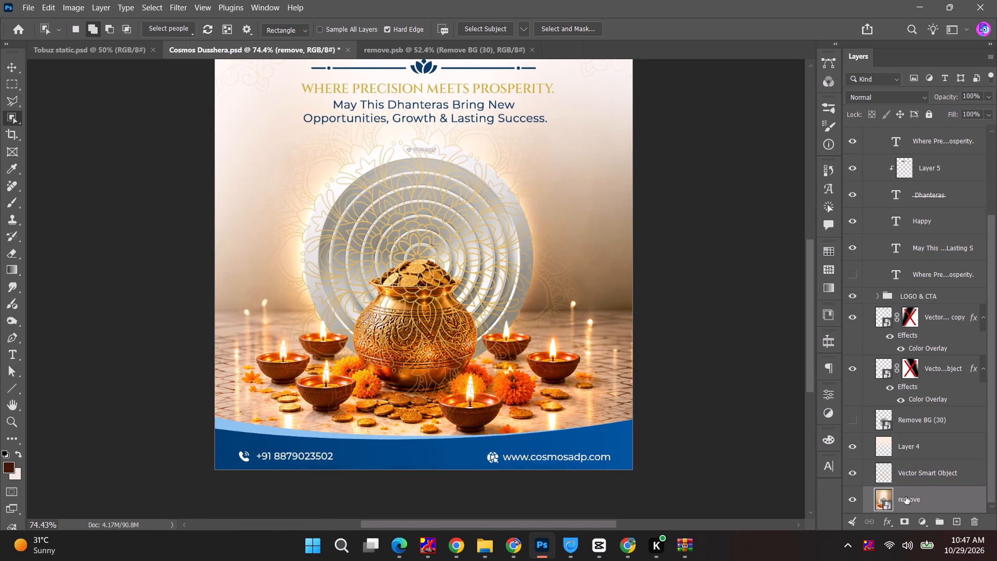
drag(194, 128, 715, 471)
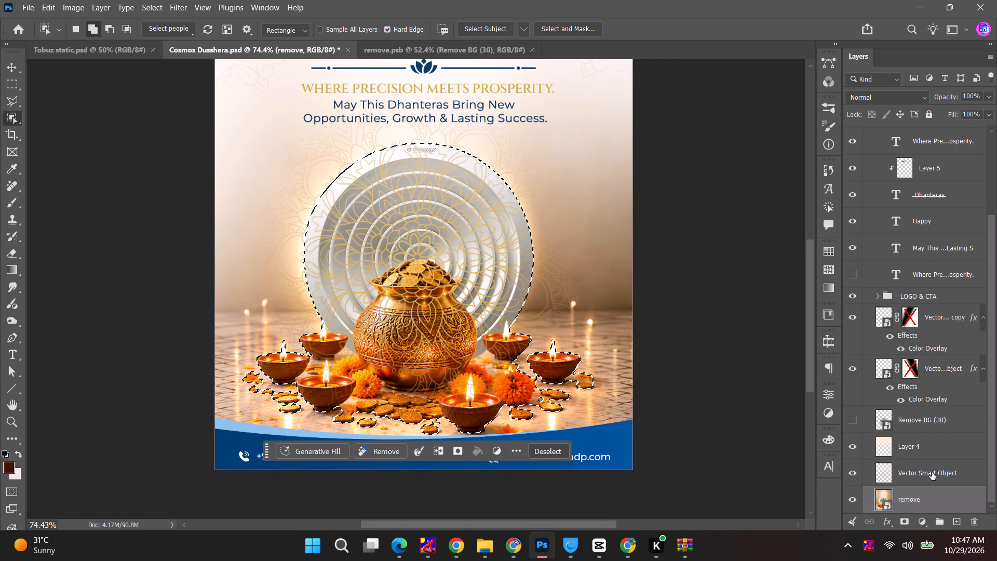
click(908, 476)
alt+click(901, 522)
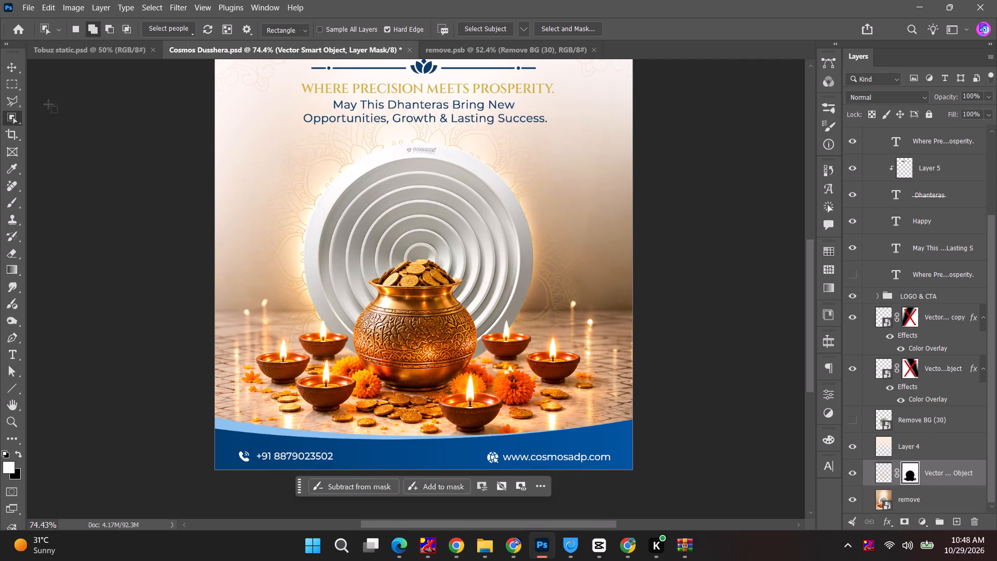
click(10, 65)
click(93, 164)
Paint black with the 500-size brush on the mandala Vector Smart Object's layer mask over the left diyas and floor.
alt+scroll(140, 249, down, 3)
key(space)
drag(140, 238, 139, 251)
alt+scroll(301, 341, up, 2)
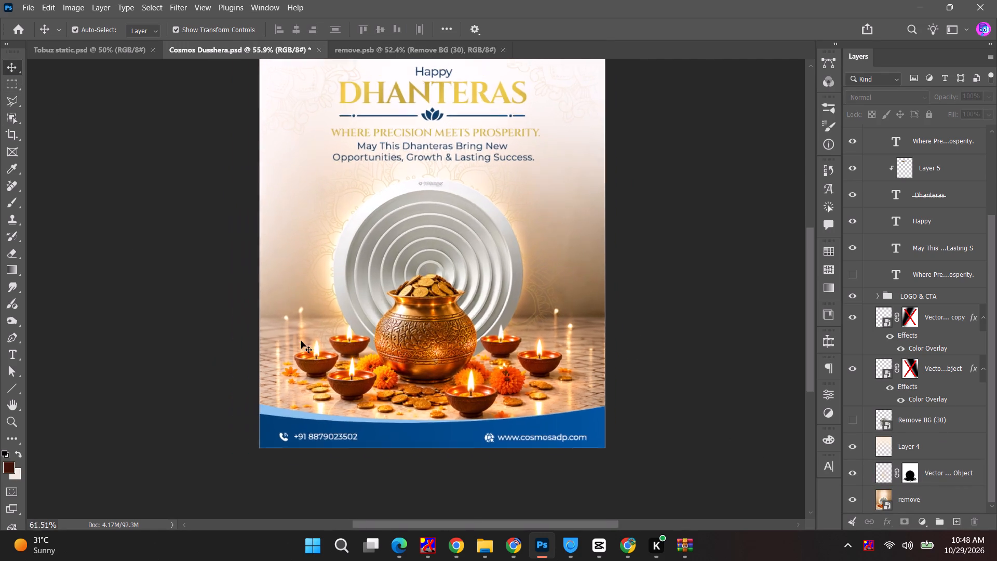
alt+scroll(301, 341, up, 7)
key(b)
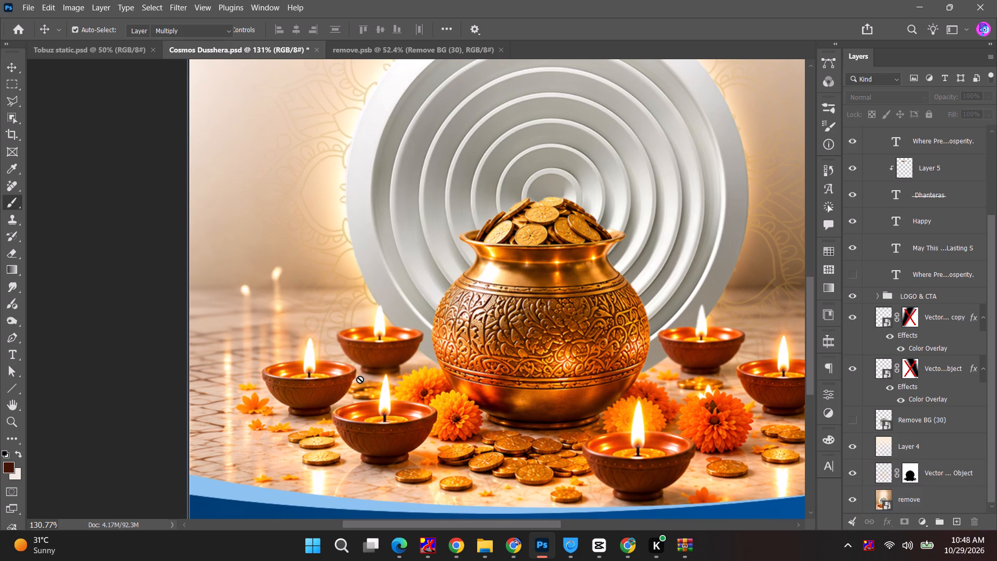
click(912, 476)
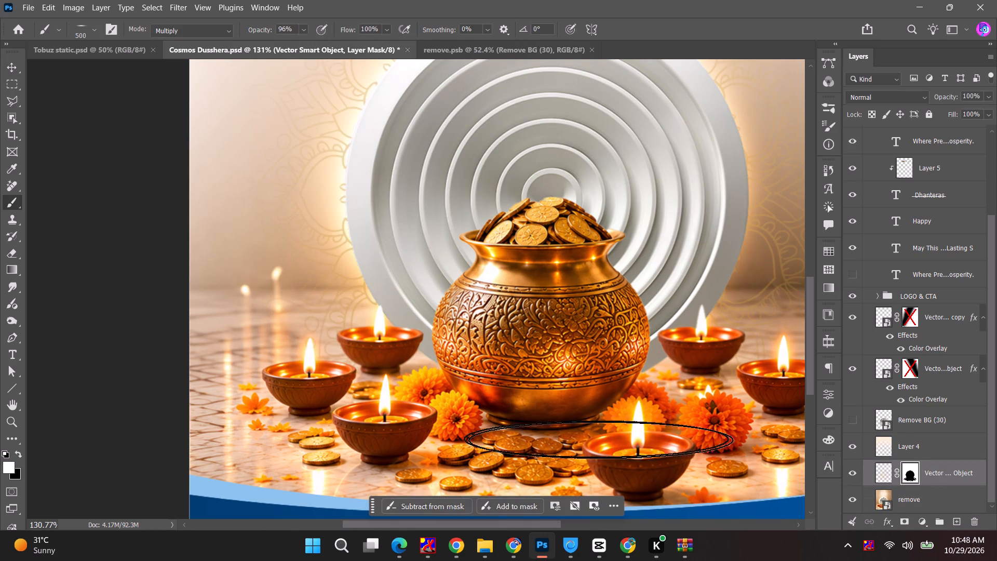
key(b)
drag(376, 324, 373, 397)
drag(358, 331, 351, 356)
drag(336, 330, 338, 356)
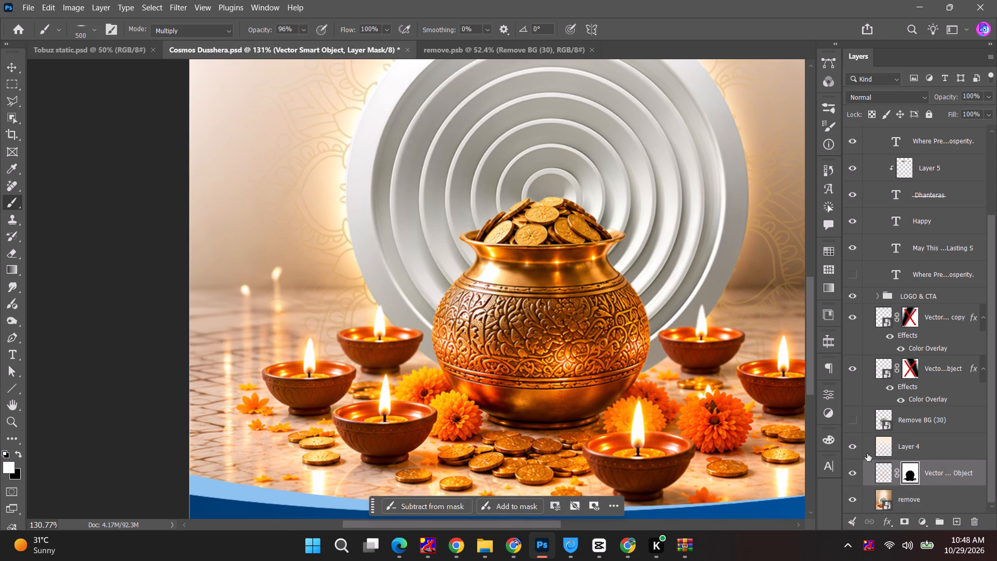
drag(374, 313, 374, 388)
drag(354, 324, 362, 366)
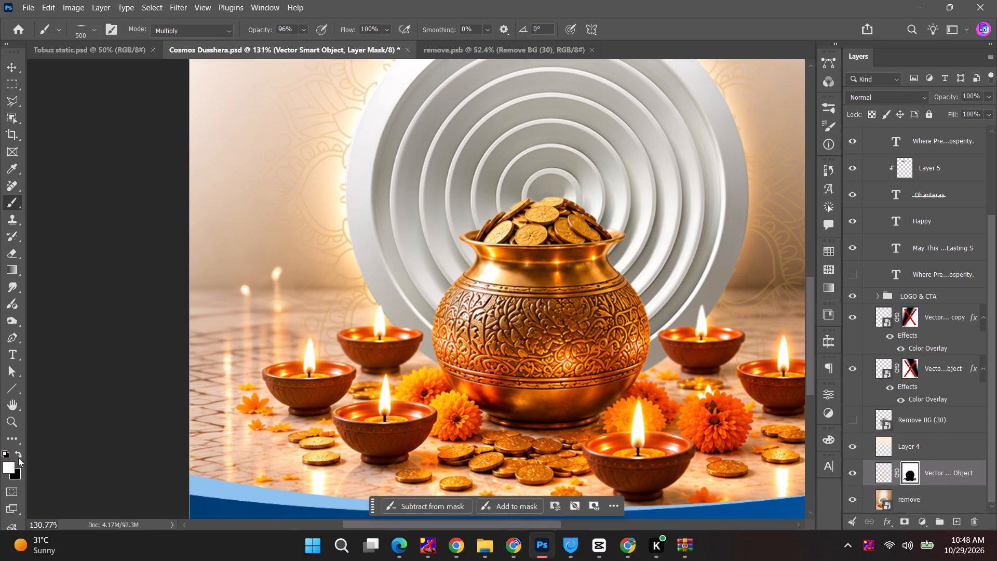
click(13, 455)
drag(346, 318, 345, 354)
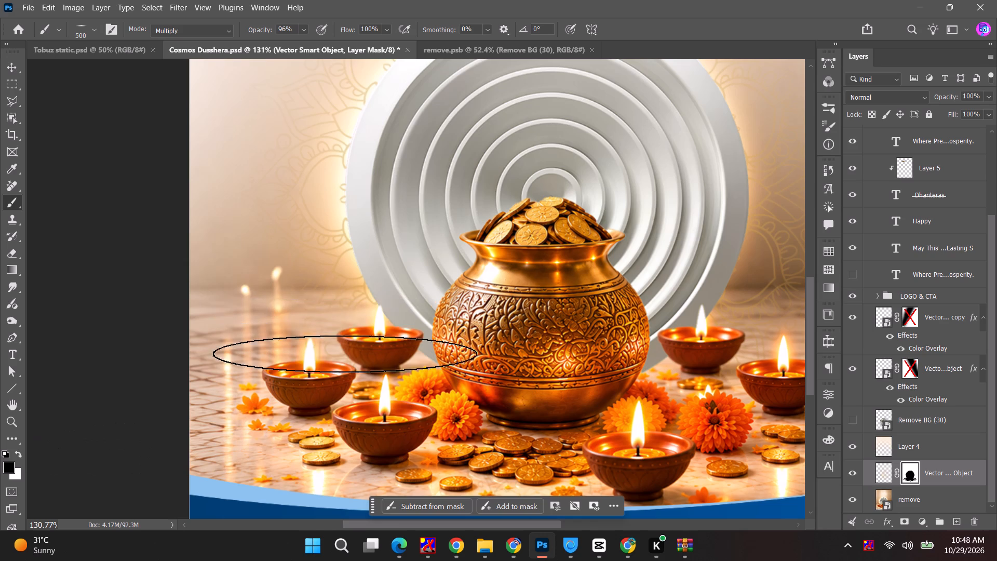
drag(345, 354, 344, 460)
drag(334, 311, 332, 432)
drag(320, 305, 320, 359)
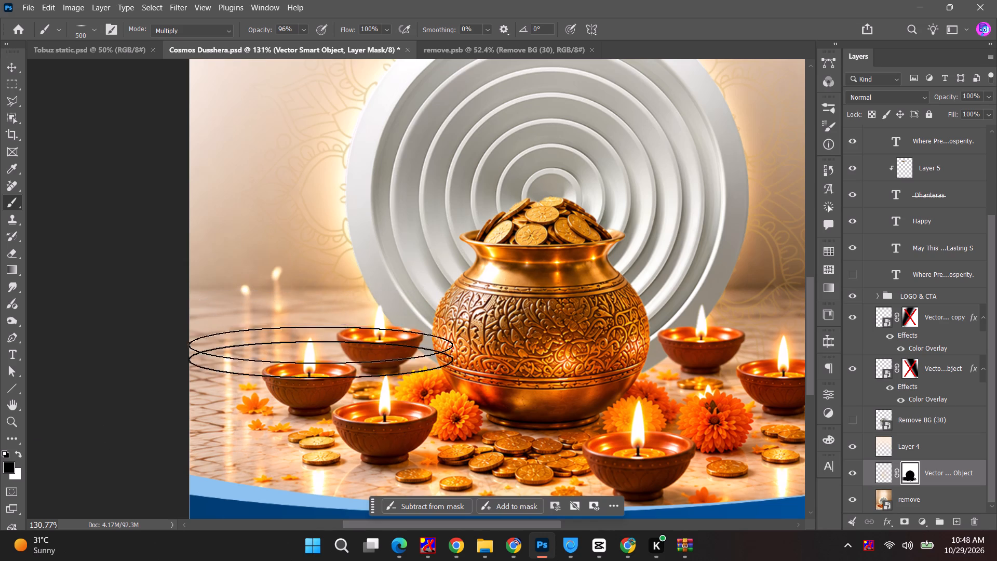
drag(320, 359, 321, 433)
drag(317, 308, 319, 495)
drag(347, 305, 353, 329)
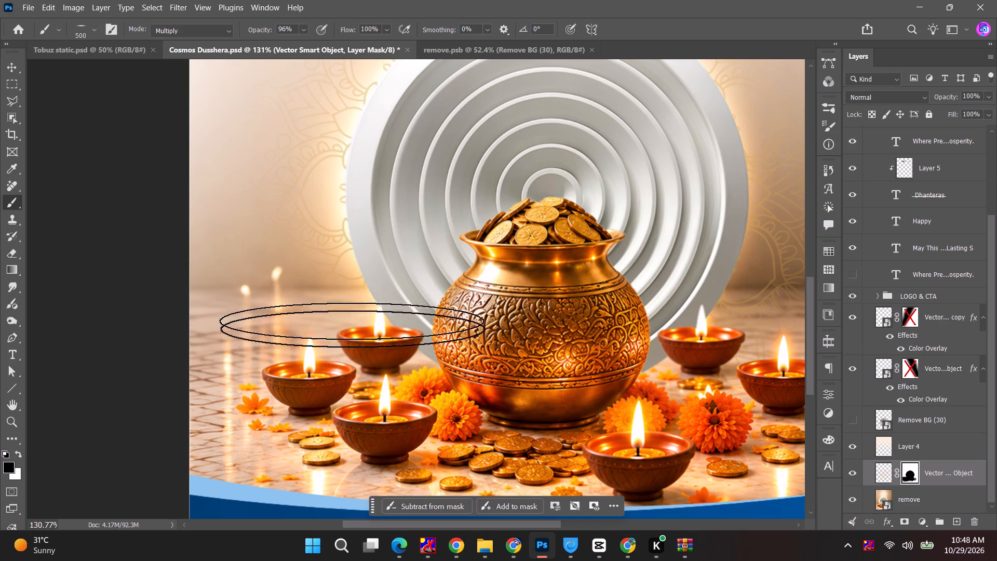
drag(353, 329, 363, 487)
drag(390, 386, 387, 480)
Continue masking the mandala with black brush strokes over the right diyas and the flowers, pot and coins in front.
key(space)
drag(489, 323, 412, 338)
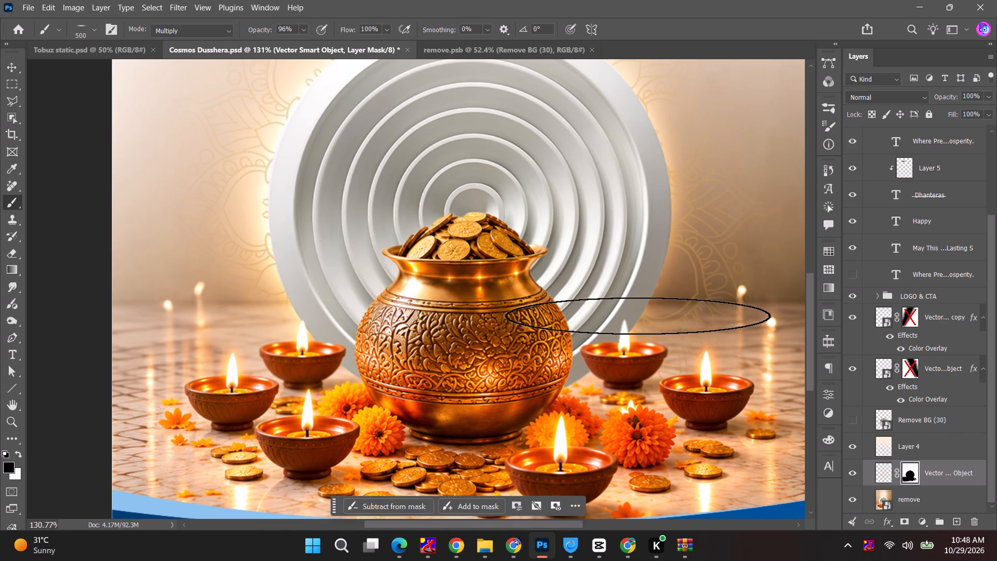
drag(649, 316, 649, 460)
drag(684, 315, 683, 453)
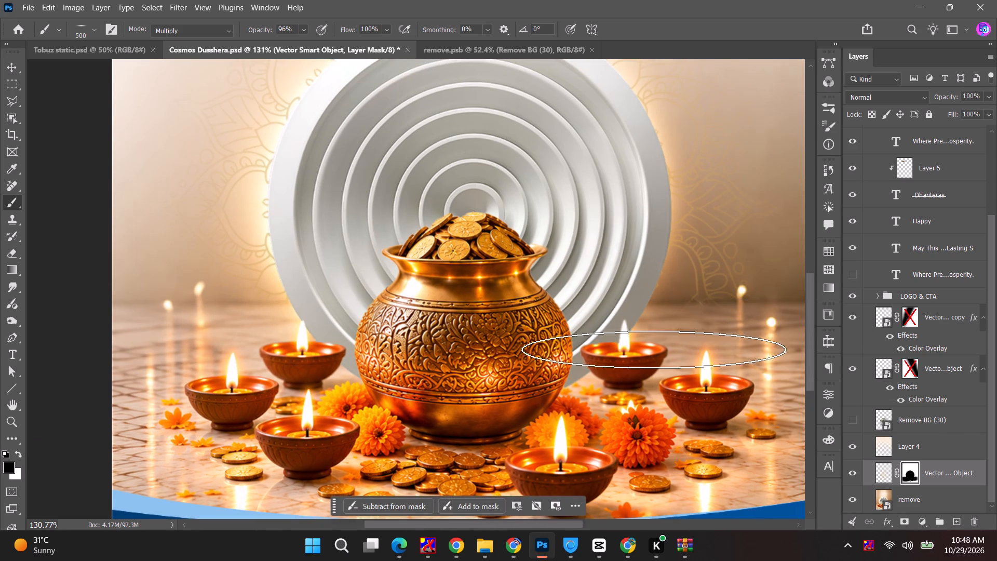
drag(657, 323, 635, 520)
drag(616, 422, 589, 483)
drag(584, 438, 545, 399)
drag(526, 426, 503, 417)
drag(482, 399, 461, 414)
drag(412, 381, 384, 406)
alt+scroll(369, 377, down, 10)
click(10, 68)
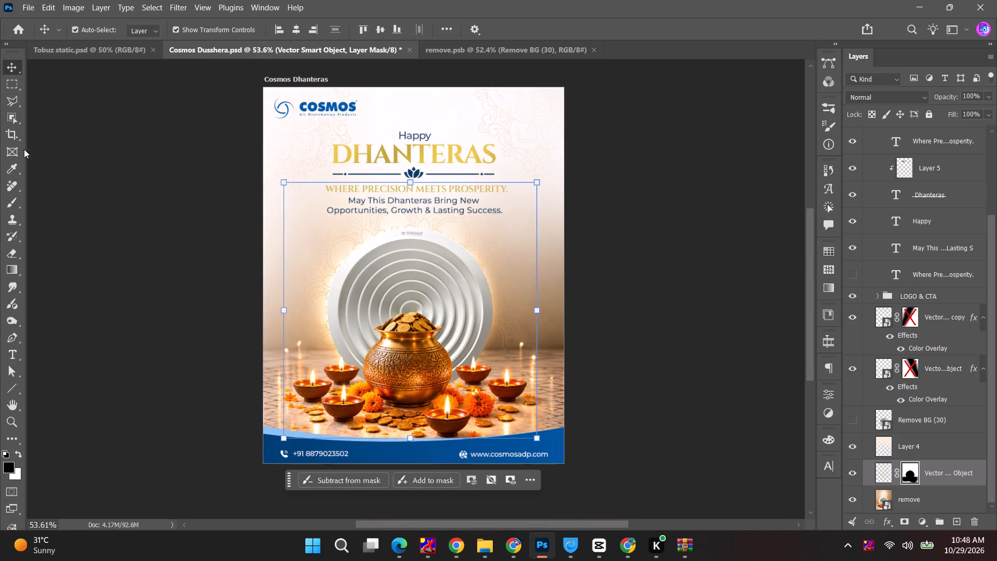
Align the remove layer to the artboard's horizontal centre and deselect it.
click(120, 228)
alt+scroll(120, 230, down, 4)
key(space)
drag(120, 228, 113, 255)
alt+scroll(440, 281, up, 2)
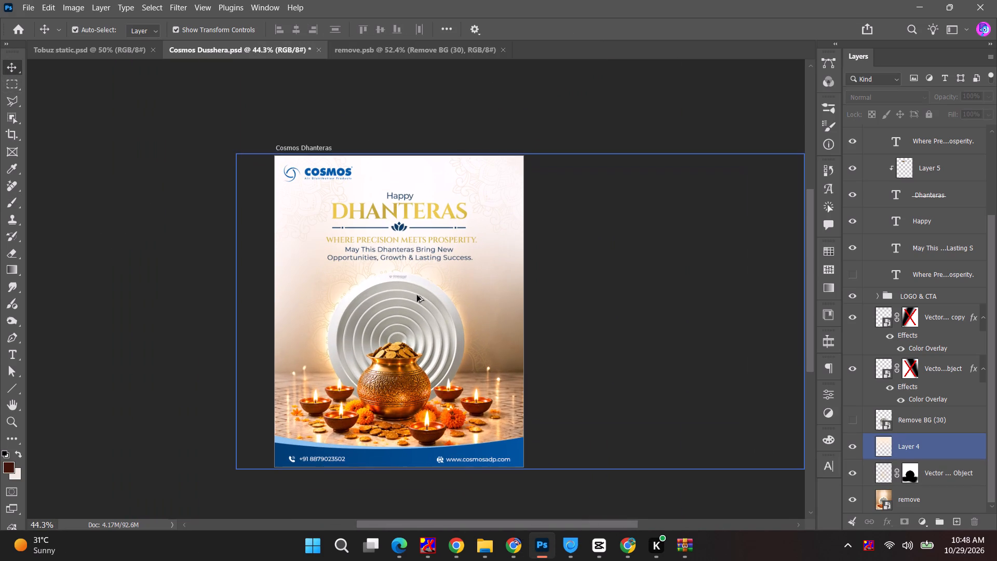
click(415, 300)
click(941, 498)
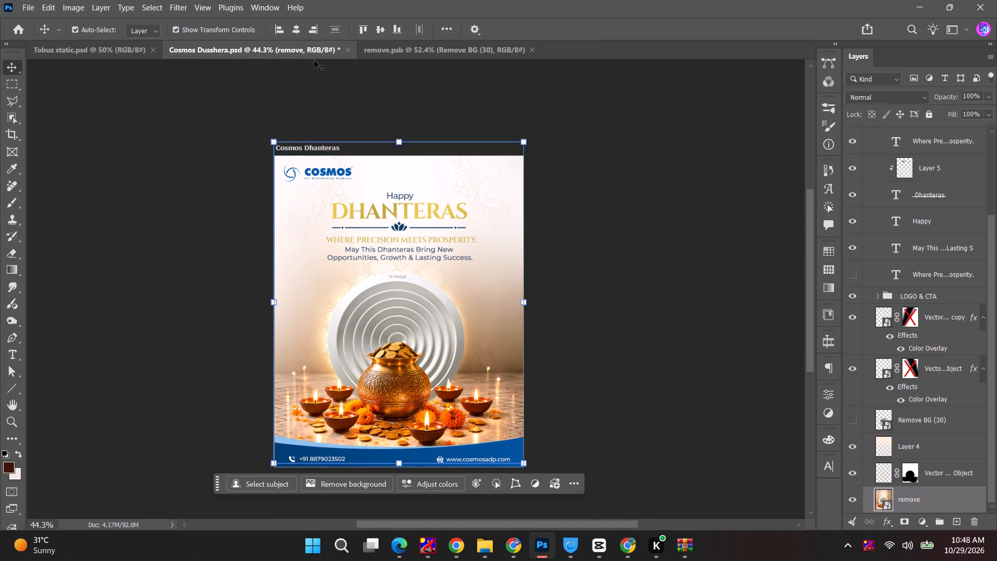
click(301, 26)
click(712, 287)
Examine the overall Dhanteras design, the mandala around the diffuser and the COSMOS logo on its rim up close.
alt+scroll(484, 296, down, 2)
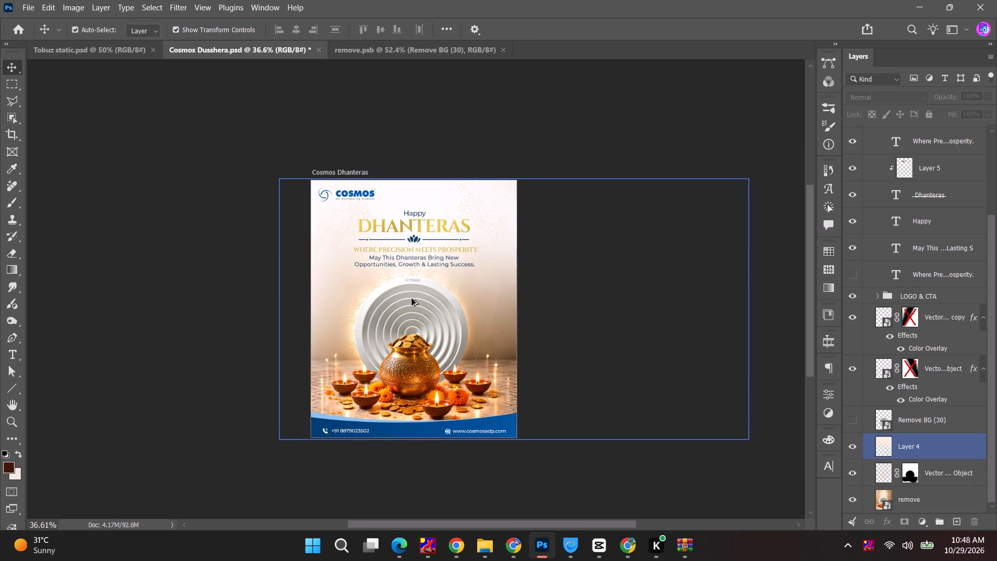
alt+scroll(412, 298, up, 5)
key(space)
drag(421, 196, 415, 219)
alt+scroll(384, 287, up, 4)
alt+scroll(385, 290, down, 4)
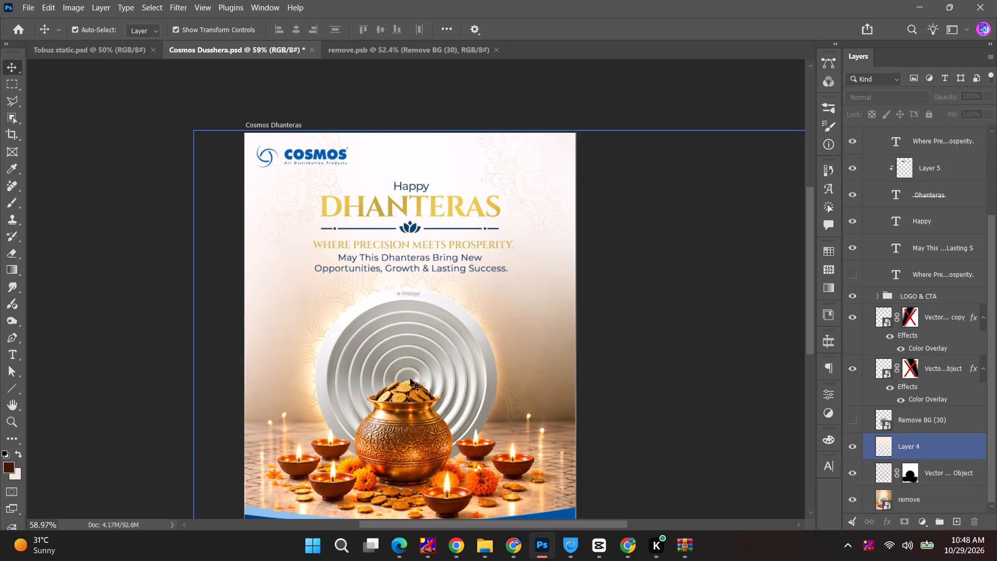
alt+scroll(407, 386, up, 7)
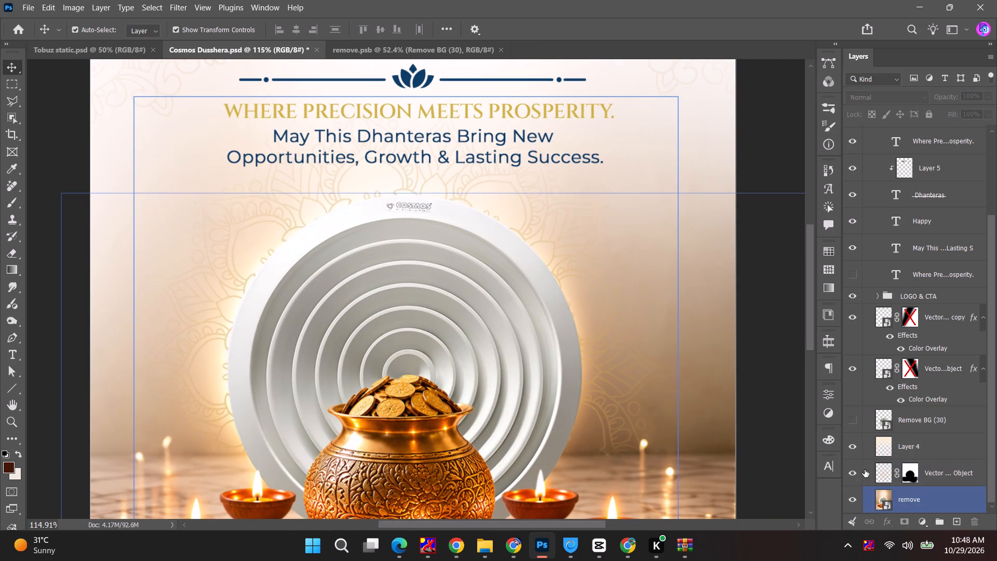
alt+scroll(424, 201, up, 10)
alt+scroll(401, 217, down, 7)
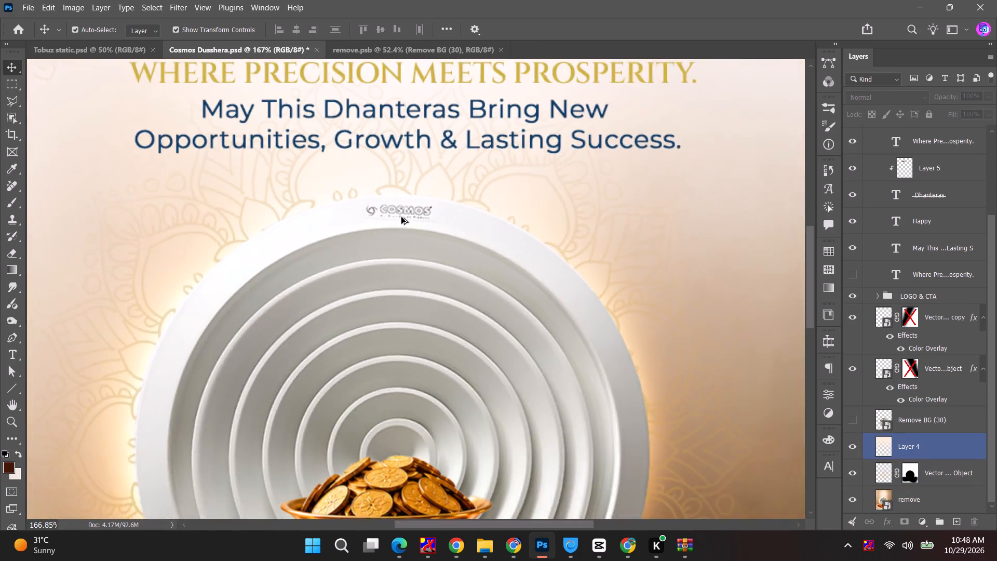
alt+scroll(401, 217, down, 4)
alt+scroll(387, 212, up, 9)
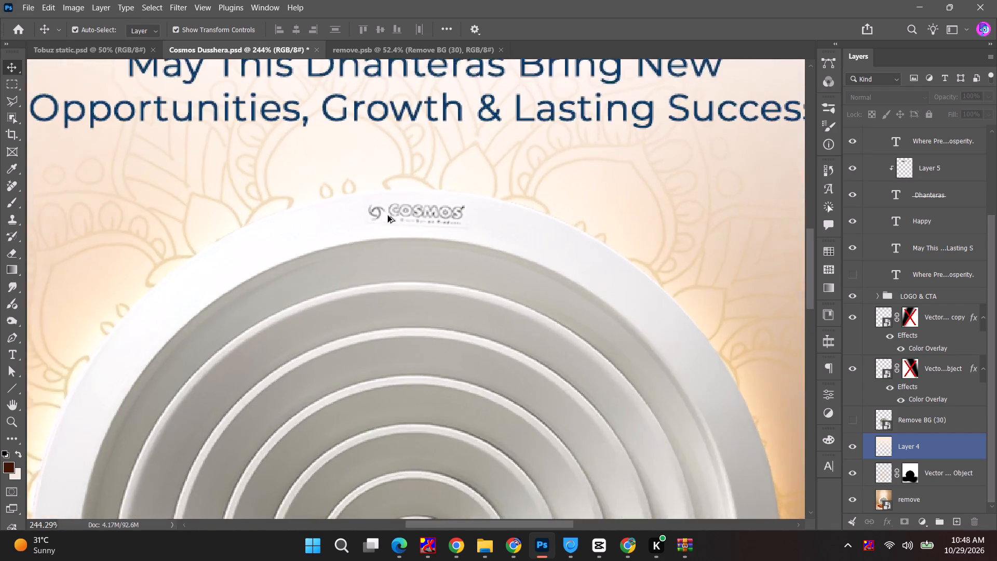
alt+scroll(388, 216, up, 11)
alt+scroll(388, 217, down, 11)
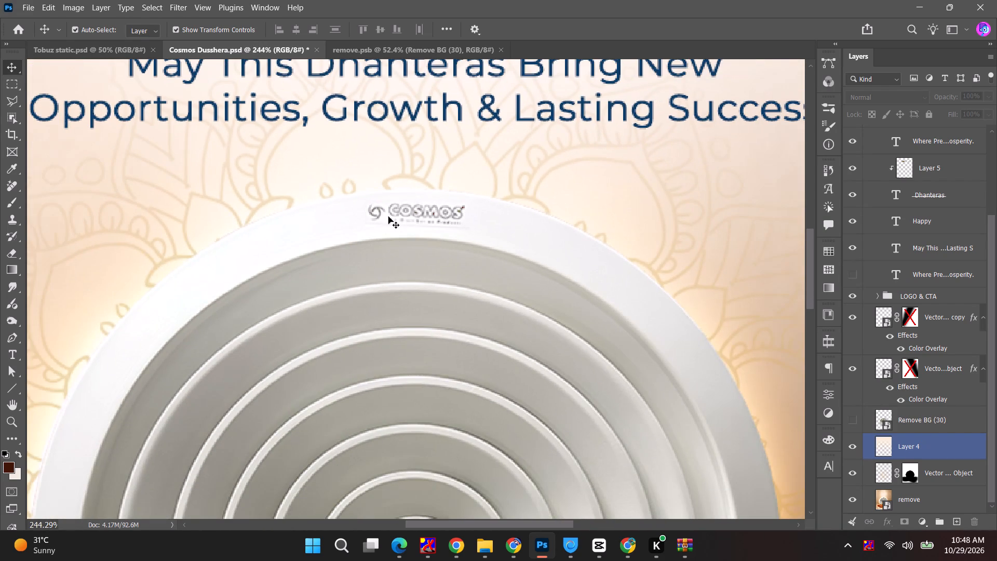
Quick-export the design as a PNG named Cosmos Dhanteras into the COSMOS Nov 2026 folder, replacing the existing file.
click(31, 4)
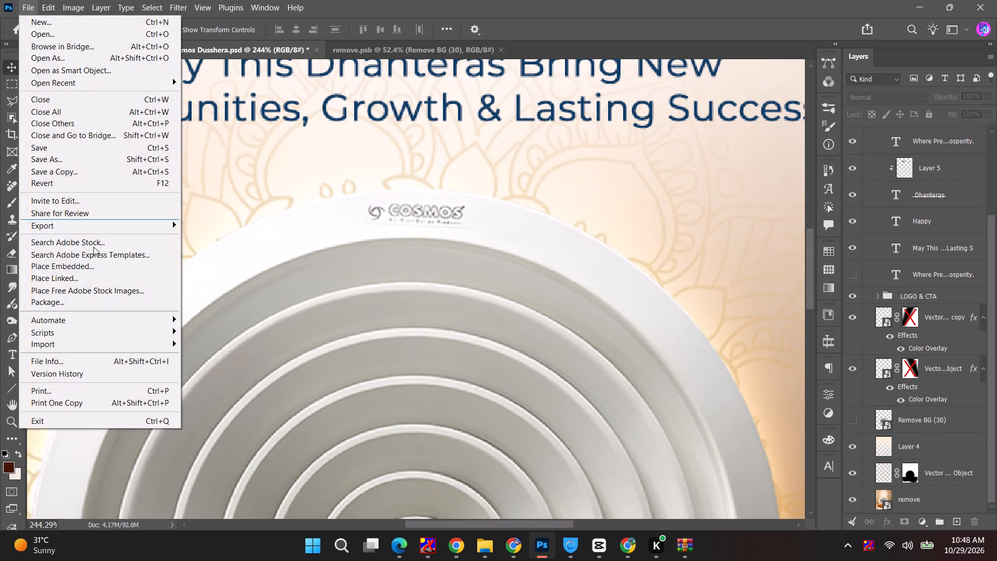
click(240, 222)
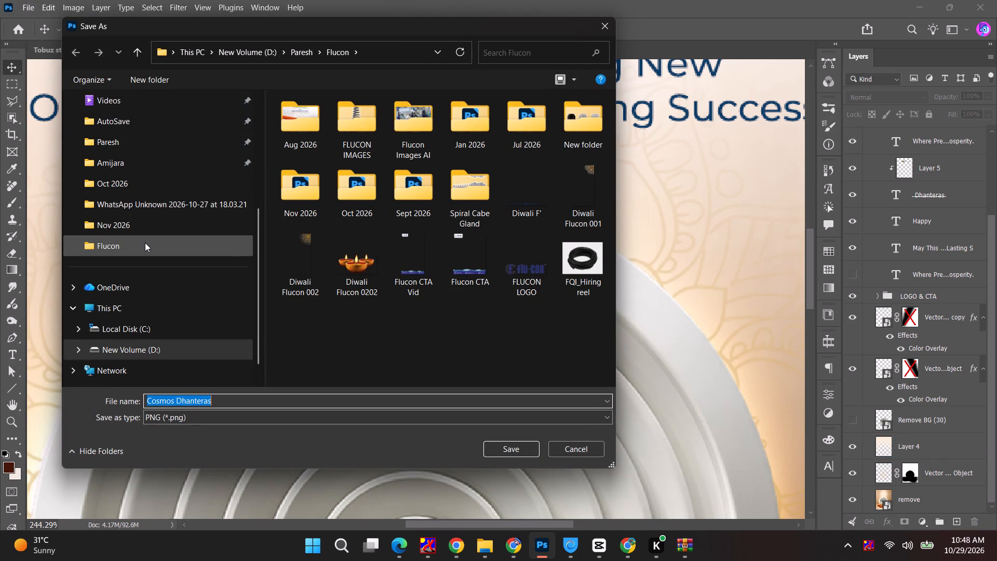
click(149, 142)
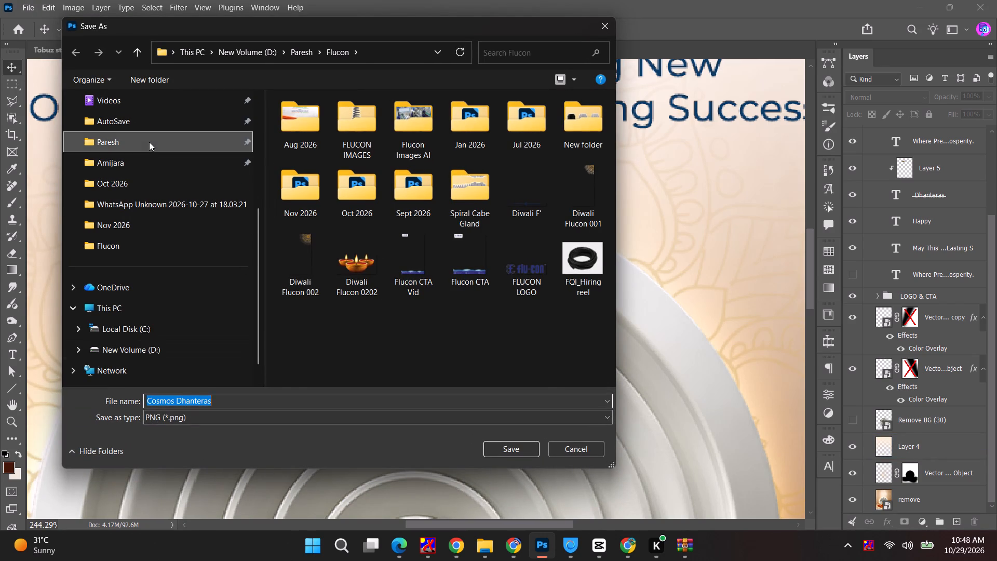
double_click(528, 151)
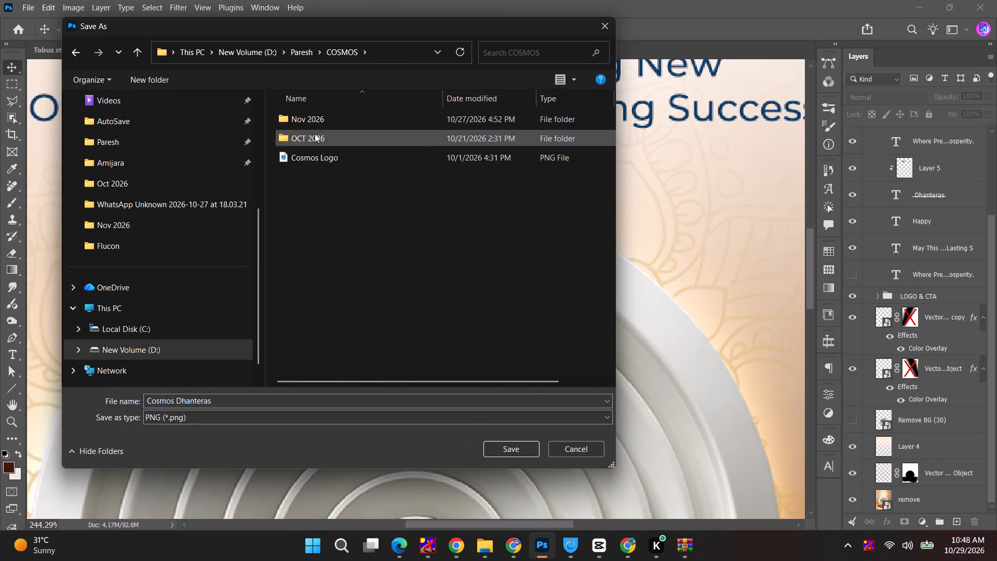
double_click(321, 128)
double_click(321, 124)
click(340, 152)
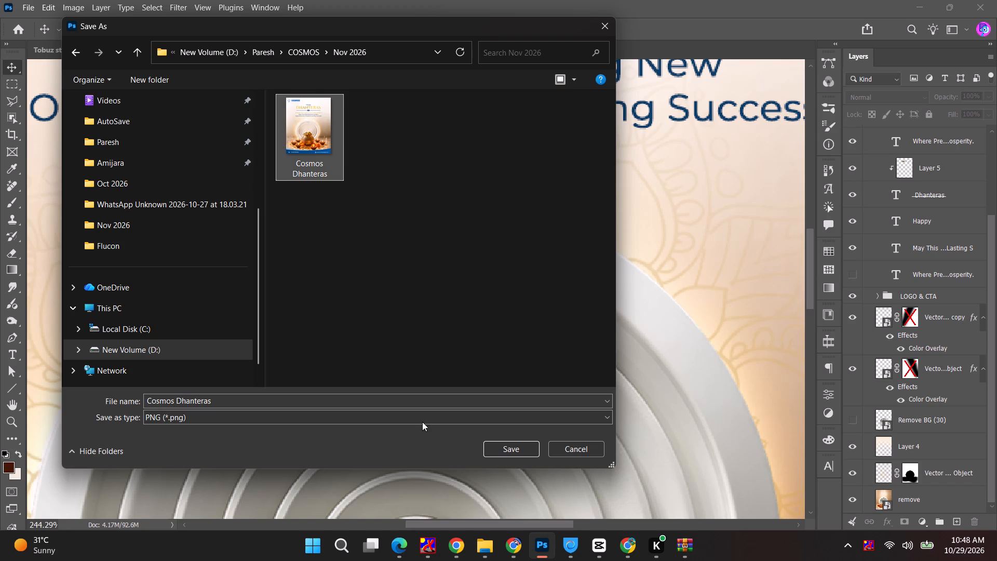
click(502, 449)
click(535, 277)
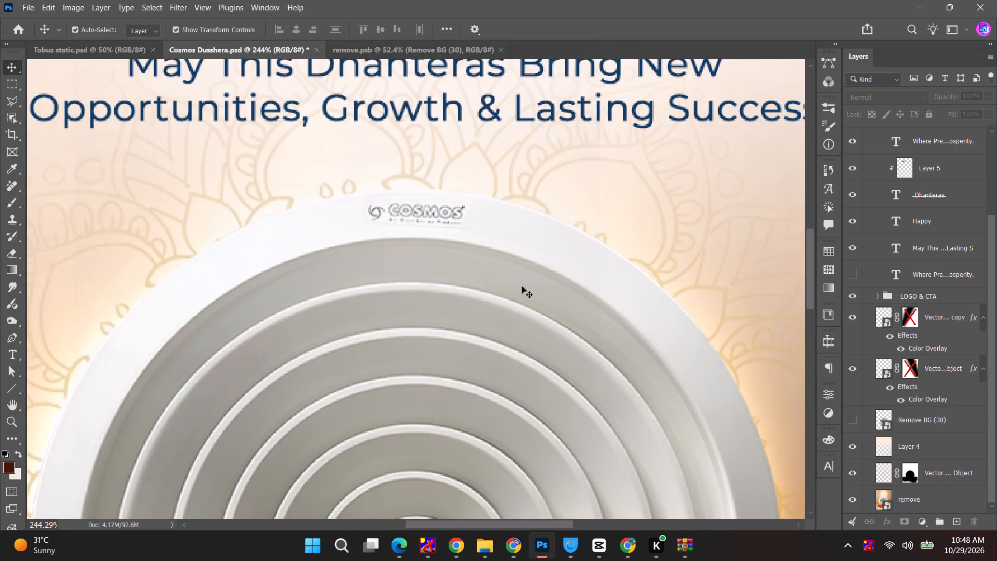
Switch to Google Chrome.
alt+scroll(425, 305, down, 11)
key(alt+Tab)
key(alt+Tab)
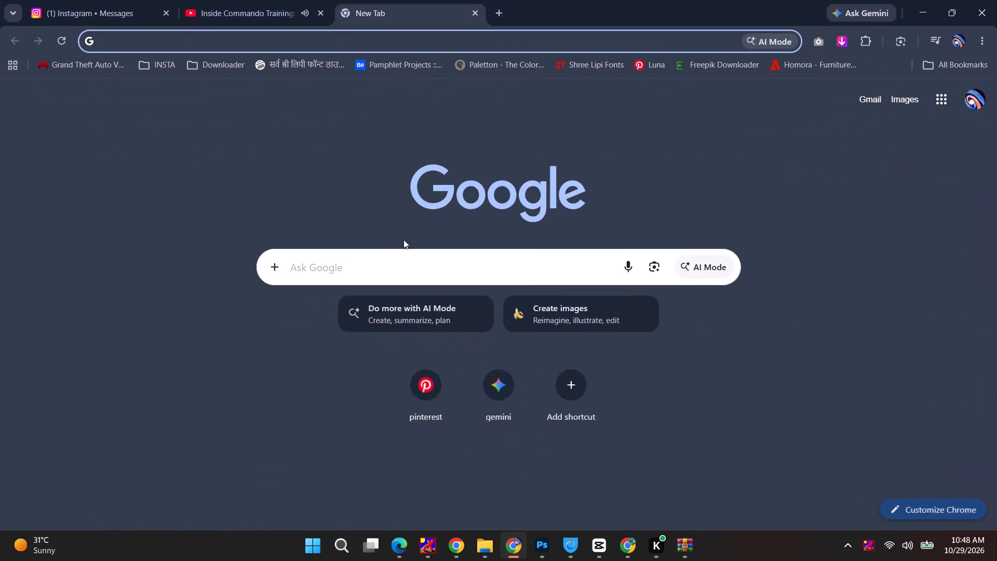